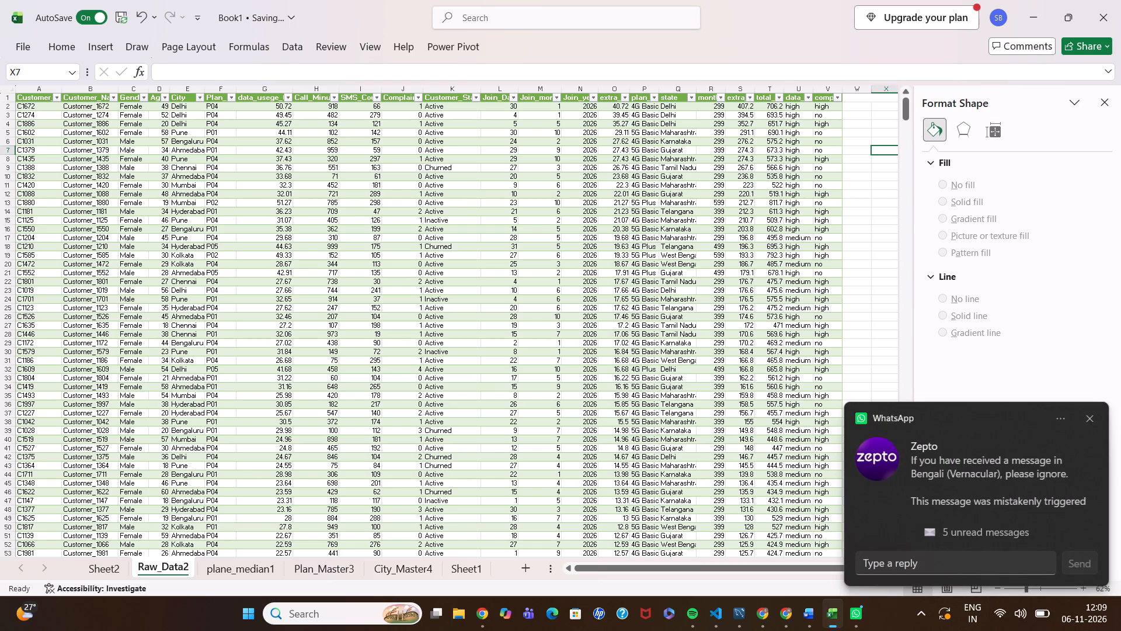
# Open the Format Cells settings for the whole total_amount column of the Raw_Data2 sheet.
pyautogui.click(765, 98)
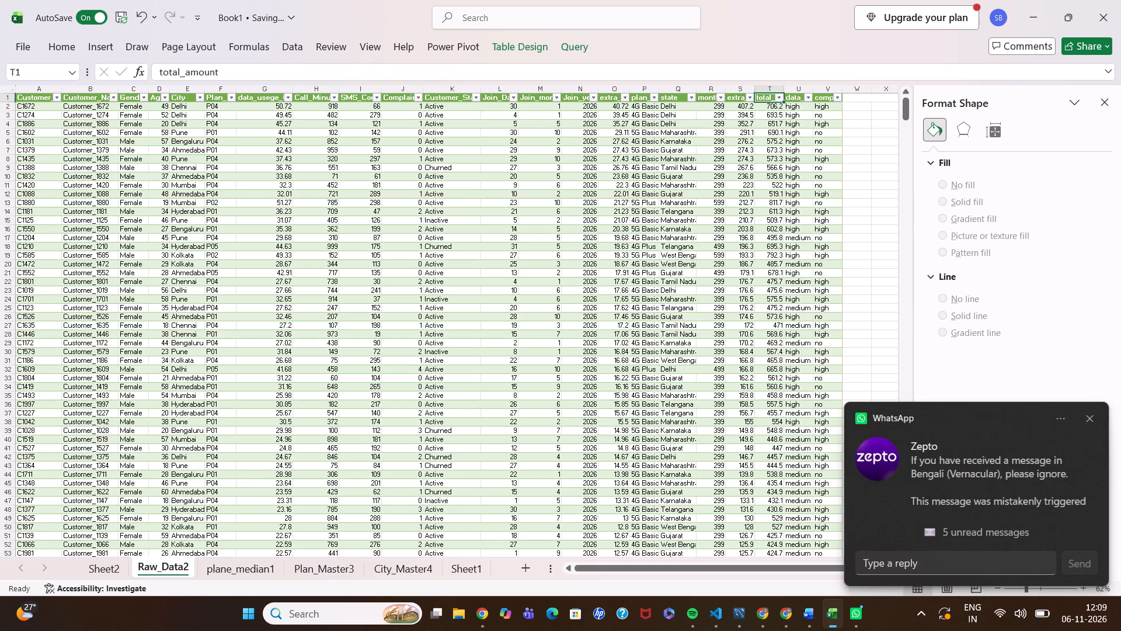
pyautogui.click(765, 91)
pyautogui.rightClick(765, 91)
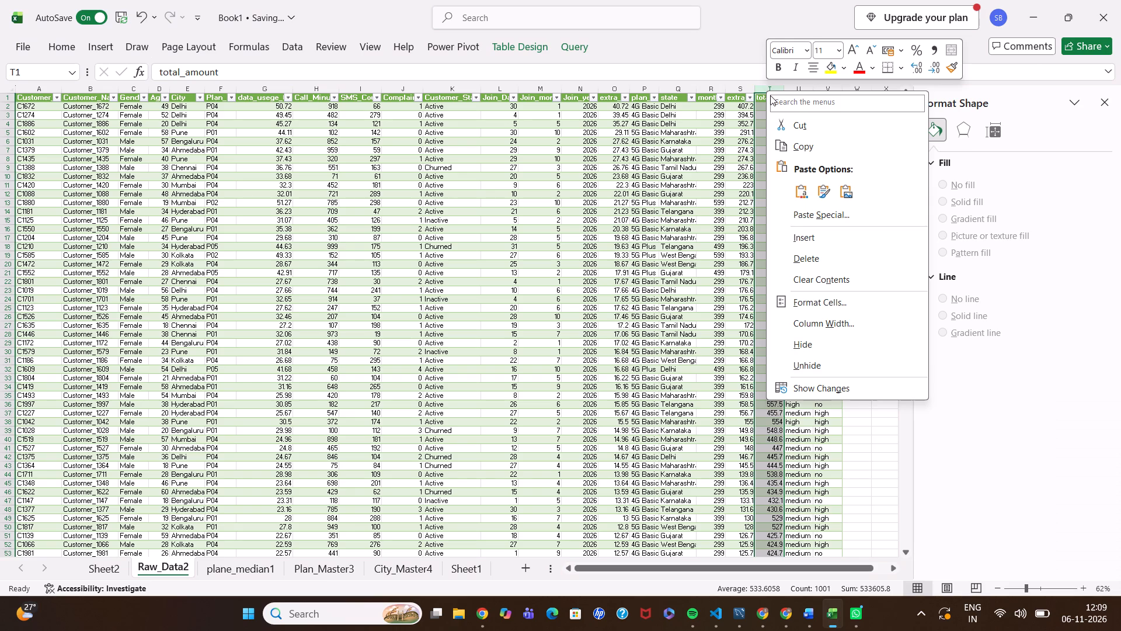
pyautogui.click(831, 301)
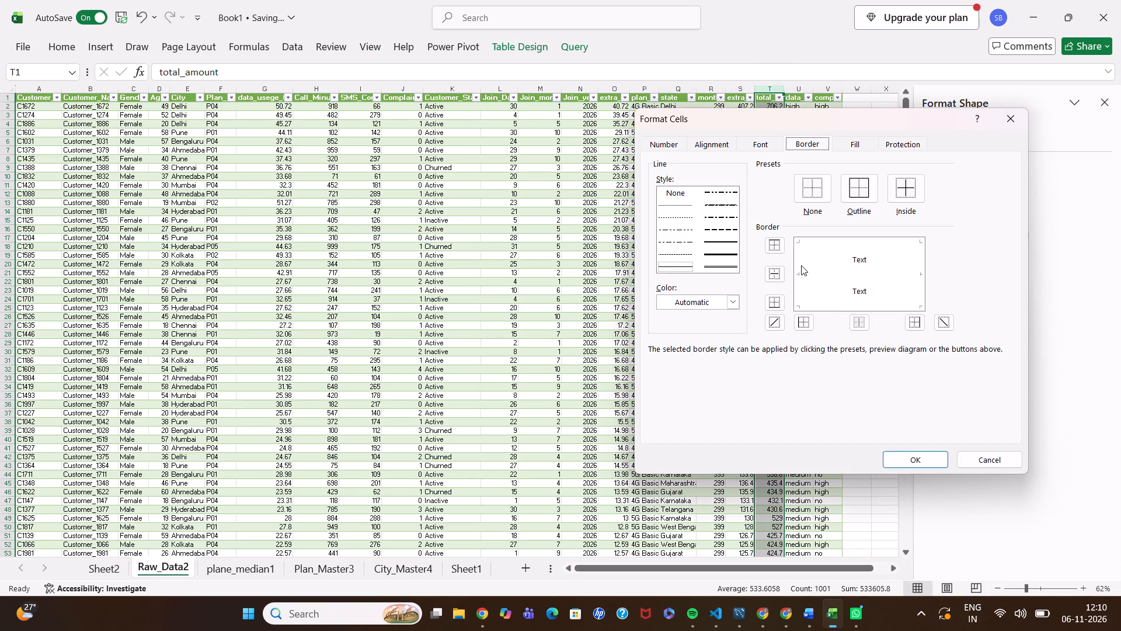
# Apply an outline border without its right edge to the total_amount column.
pyautogui.click(855, 196)
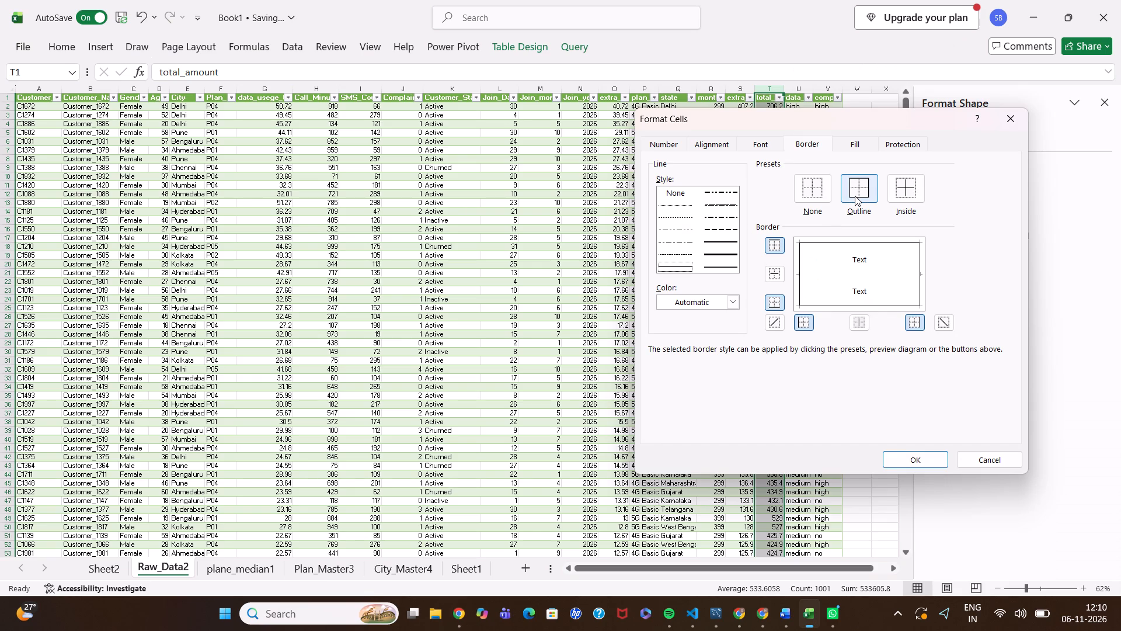
pyautogui.click(912, 321)
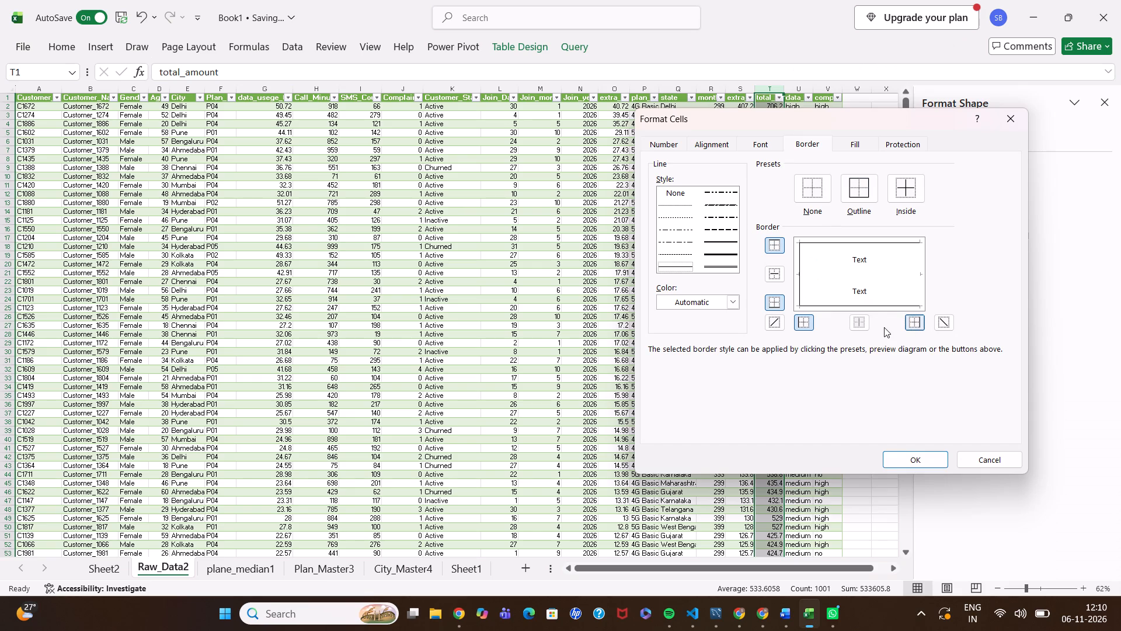
pyautogui.click(911, 453)
pyautogui.click(831, 408)
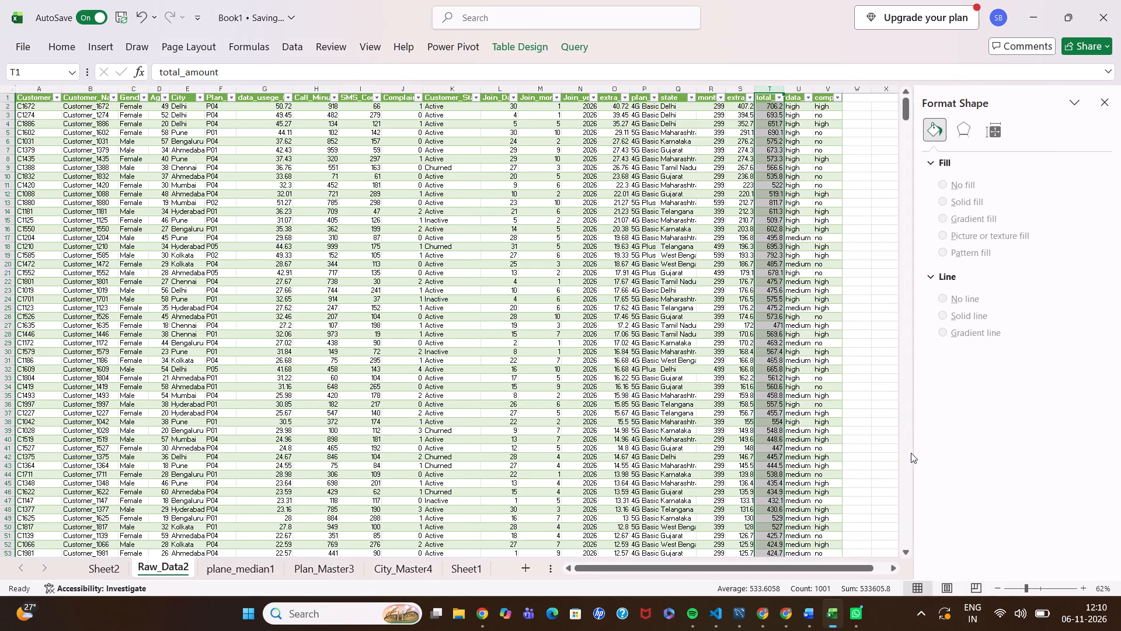
# Paste the copied straight connector line at the total_amount column using the destination theme.
pyautogui.click(766, 99)
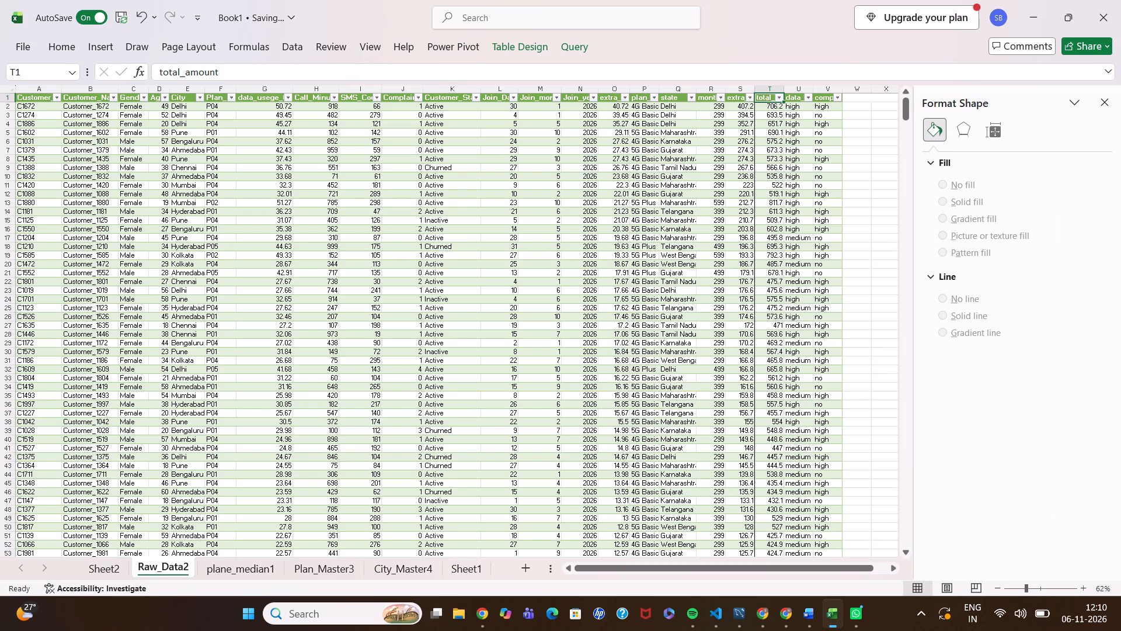
pyautogui.click(765, 88)
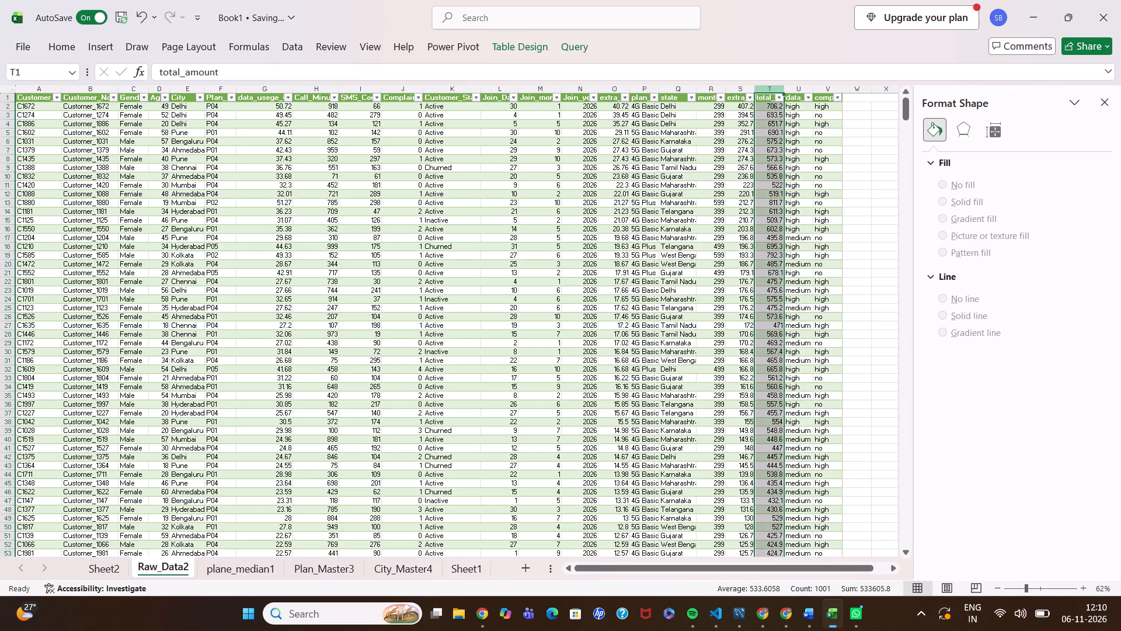
pyautogui.rightClick(765, 88)
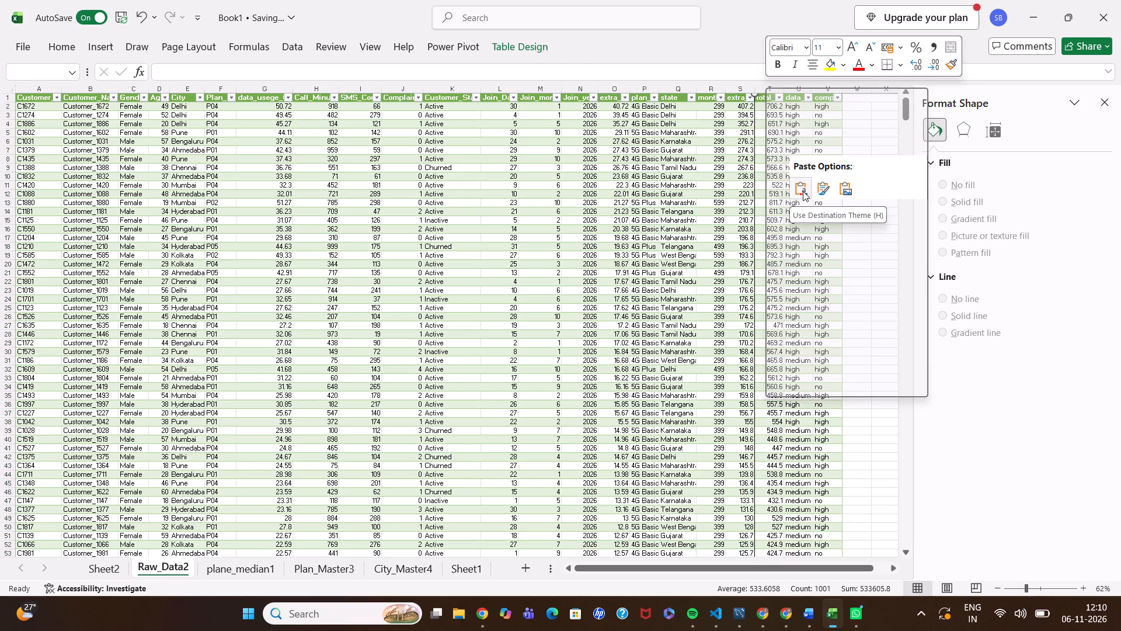
pyautogui.click(803, 191)
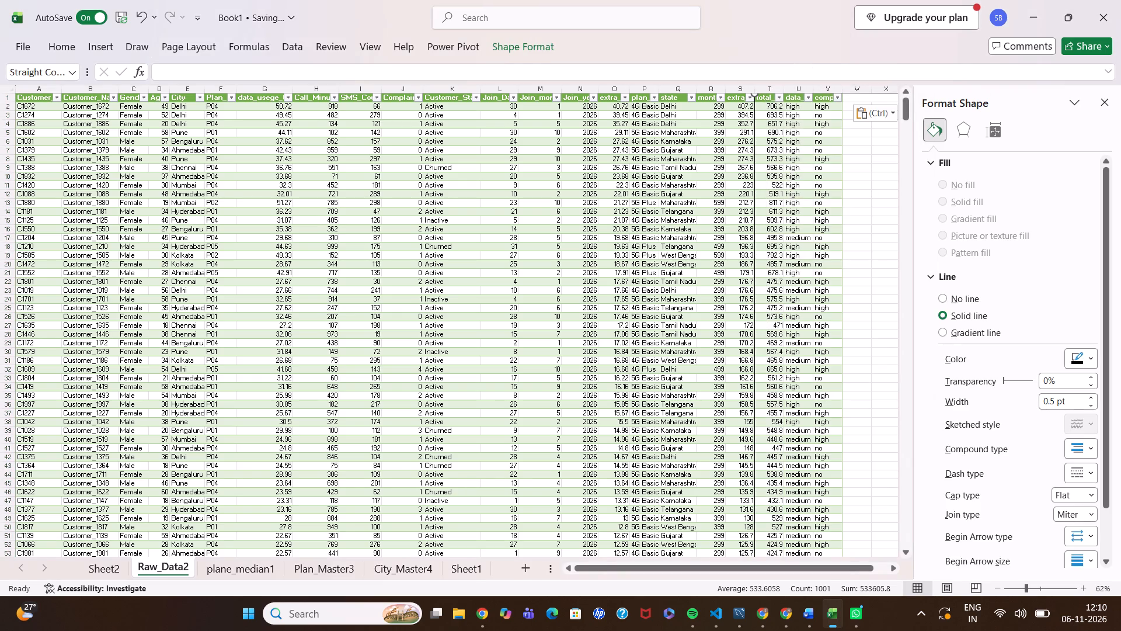
pyautogui.click(778, 126)
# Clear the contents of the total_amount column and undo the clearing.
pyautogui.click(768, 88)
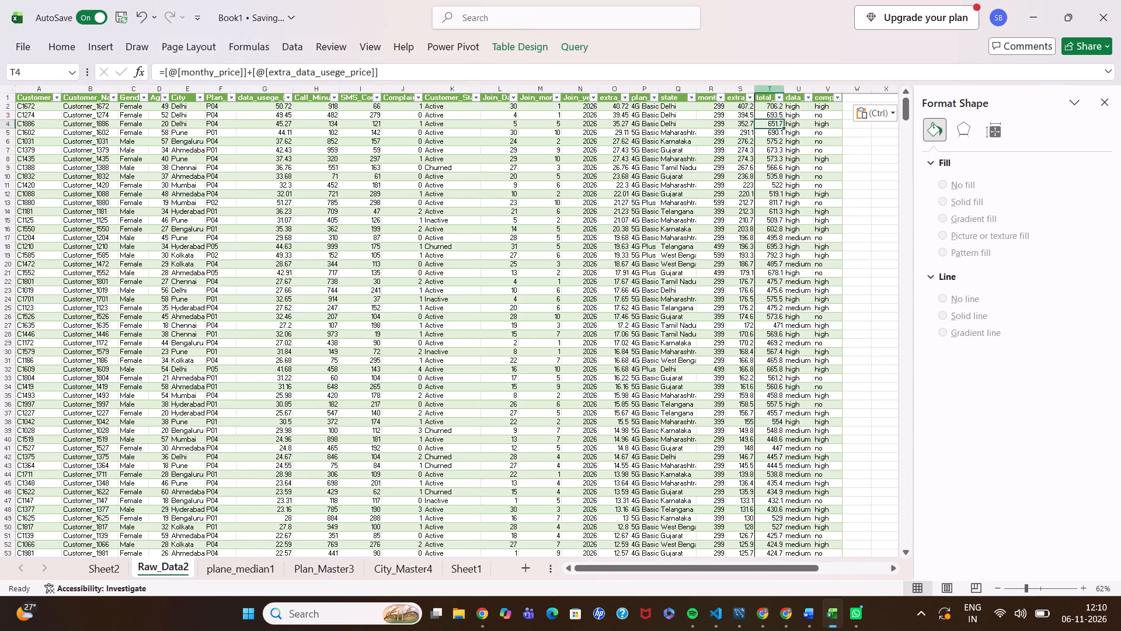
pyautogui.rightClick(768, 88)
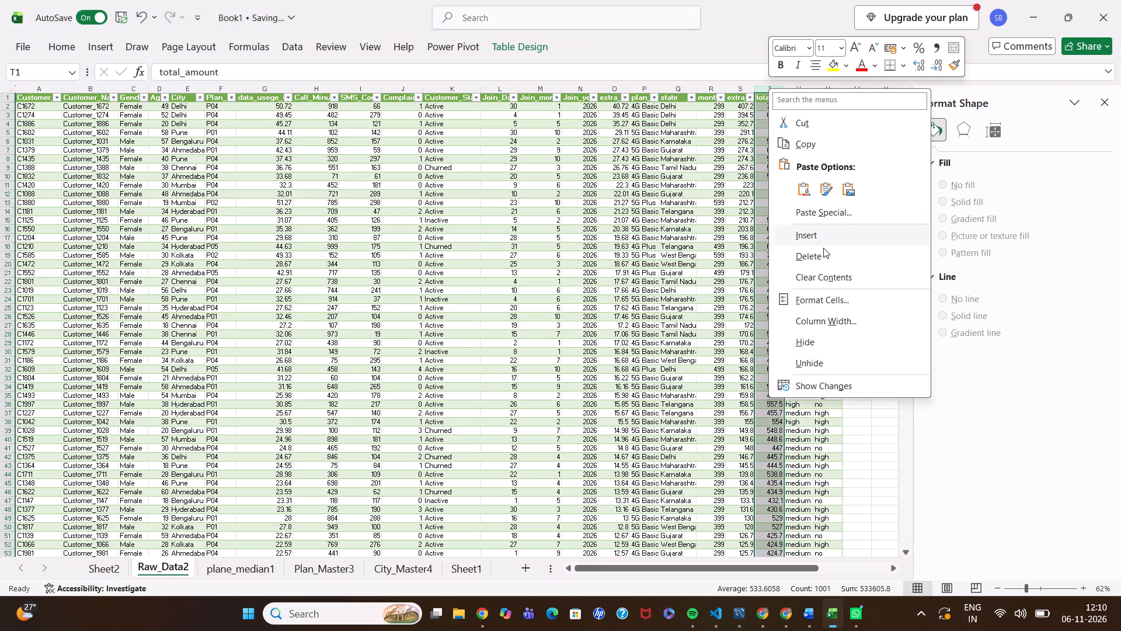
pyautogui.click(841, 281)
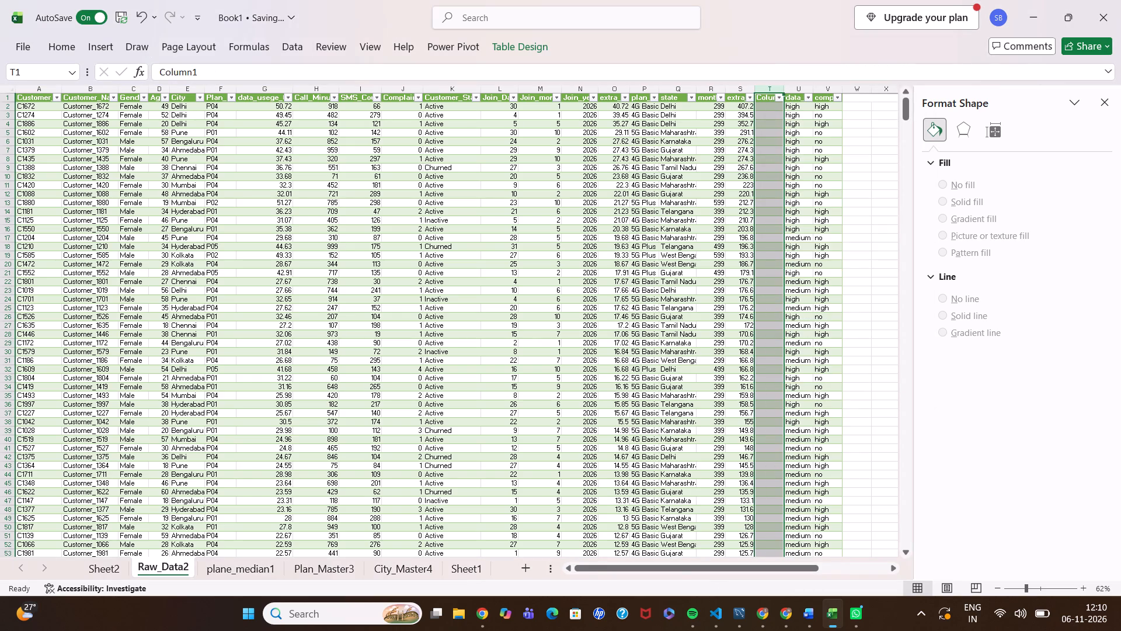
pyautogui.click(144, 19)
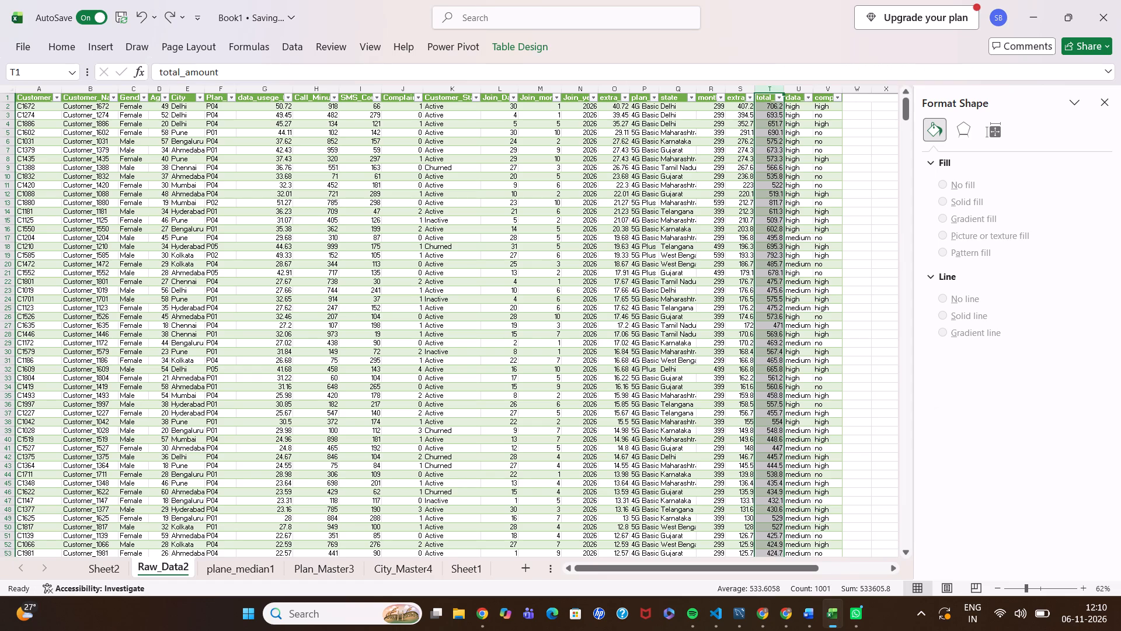
# Open the column width setting of the total_amount column and close it without entering a new value.
pyautogui.click(765, 98)
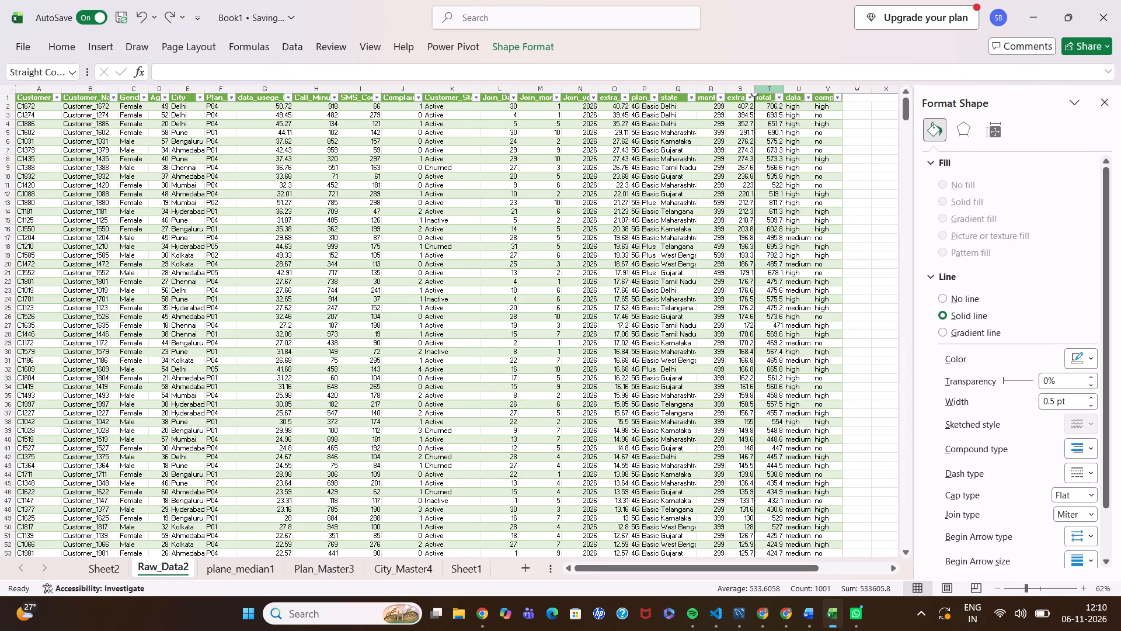
pyautogui.click(772, 93)
pyautogui.rightClick(772, 93)
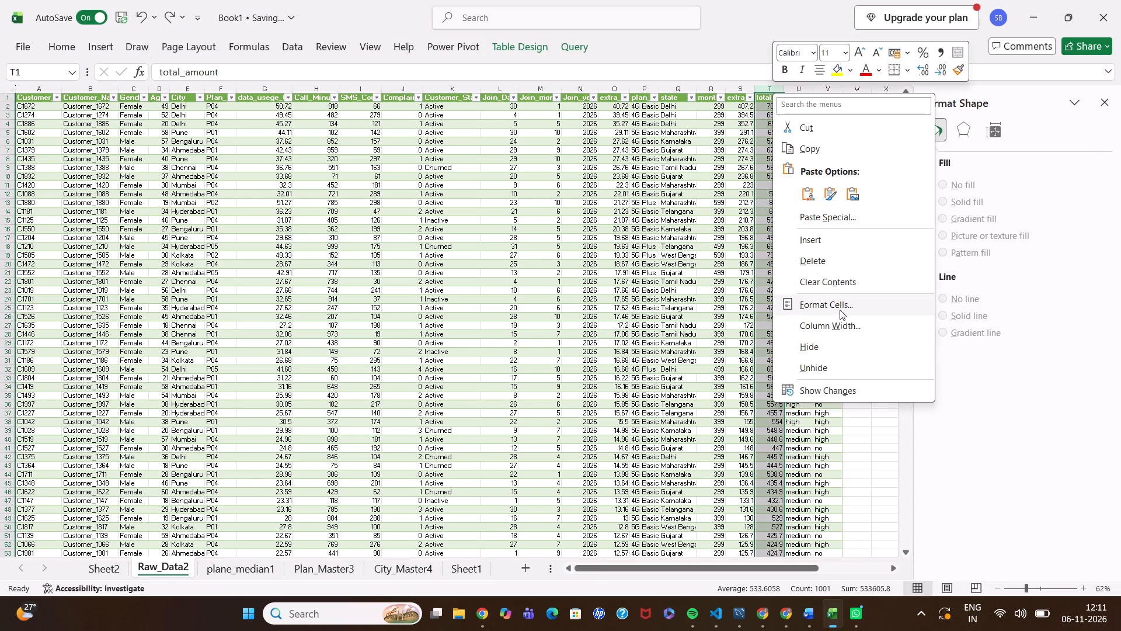
pyautogui.click(835, 327)
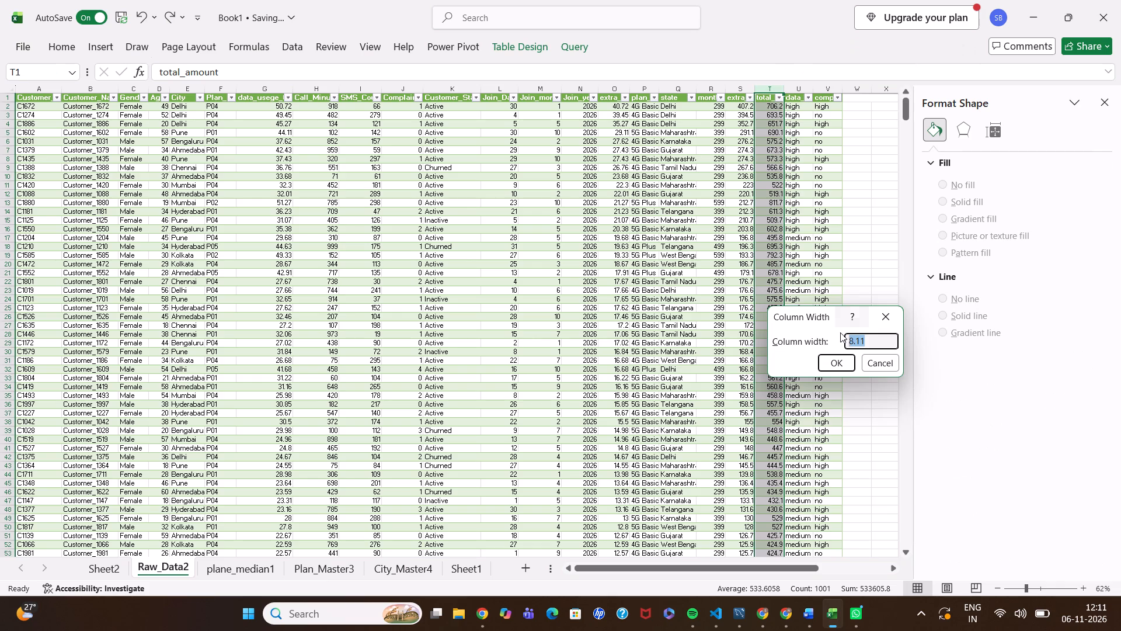
pyautogui.click(844, 359)
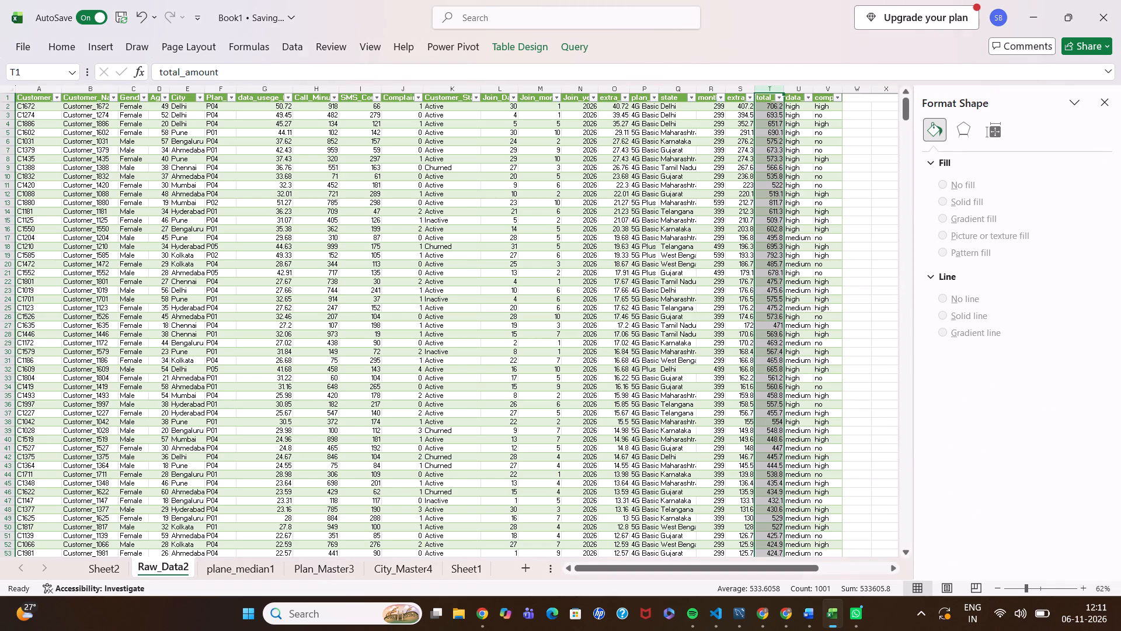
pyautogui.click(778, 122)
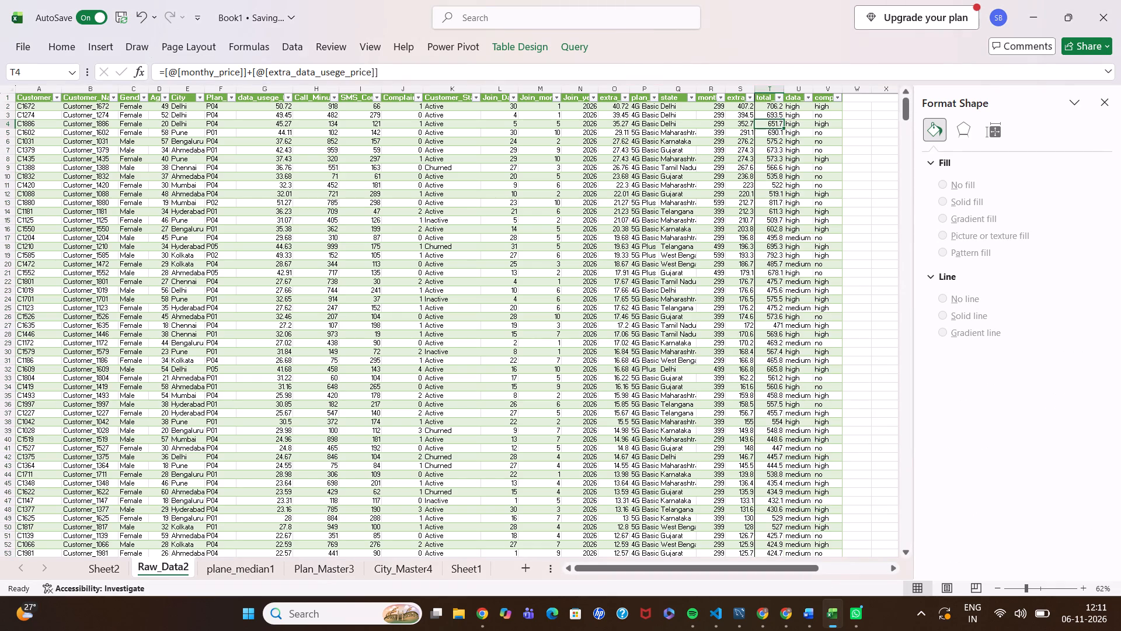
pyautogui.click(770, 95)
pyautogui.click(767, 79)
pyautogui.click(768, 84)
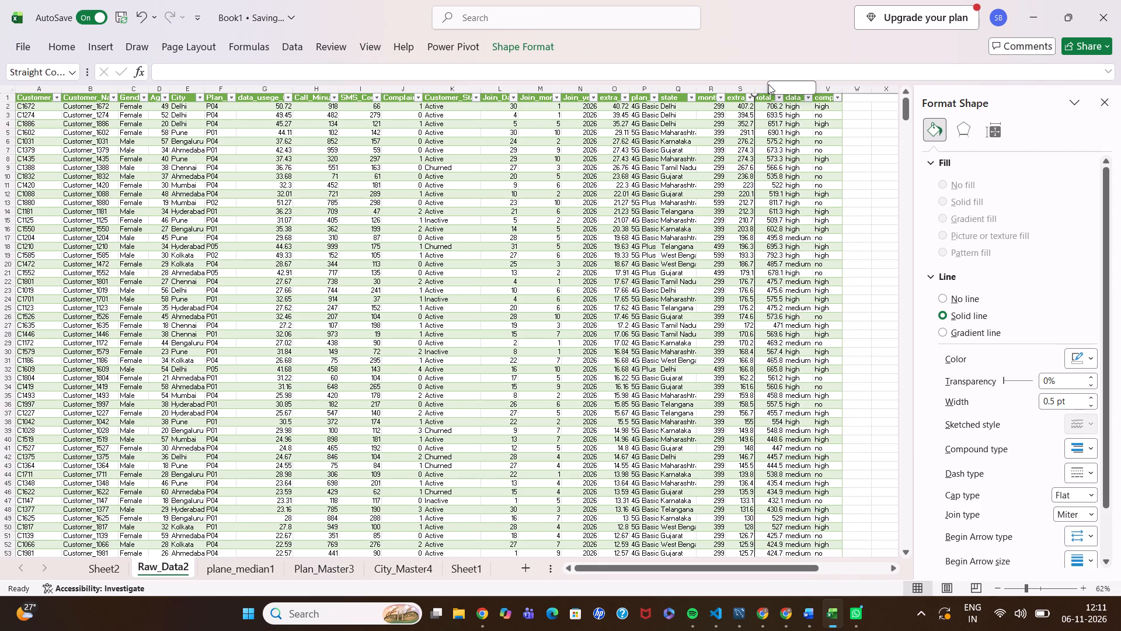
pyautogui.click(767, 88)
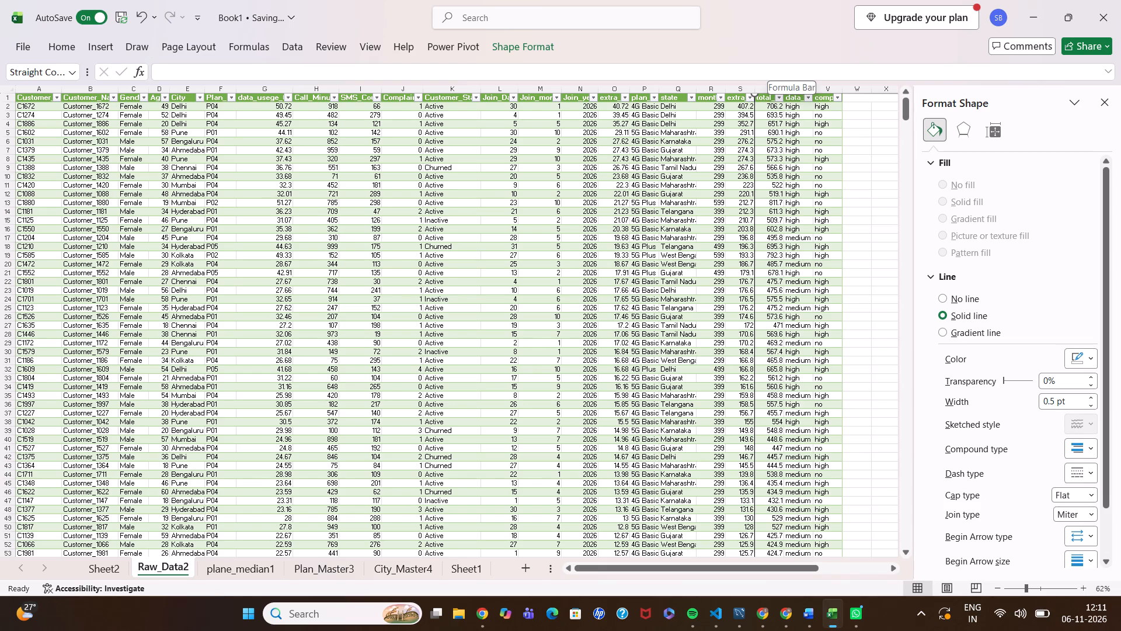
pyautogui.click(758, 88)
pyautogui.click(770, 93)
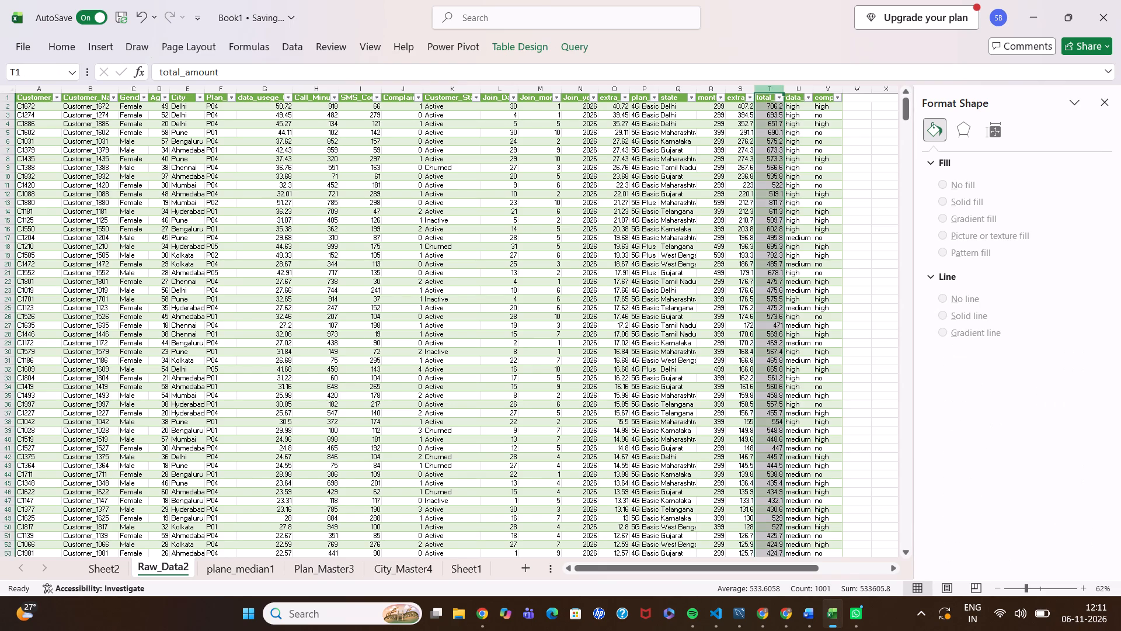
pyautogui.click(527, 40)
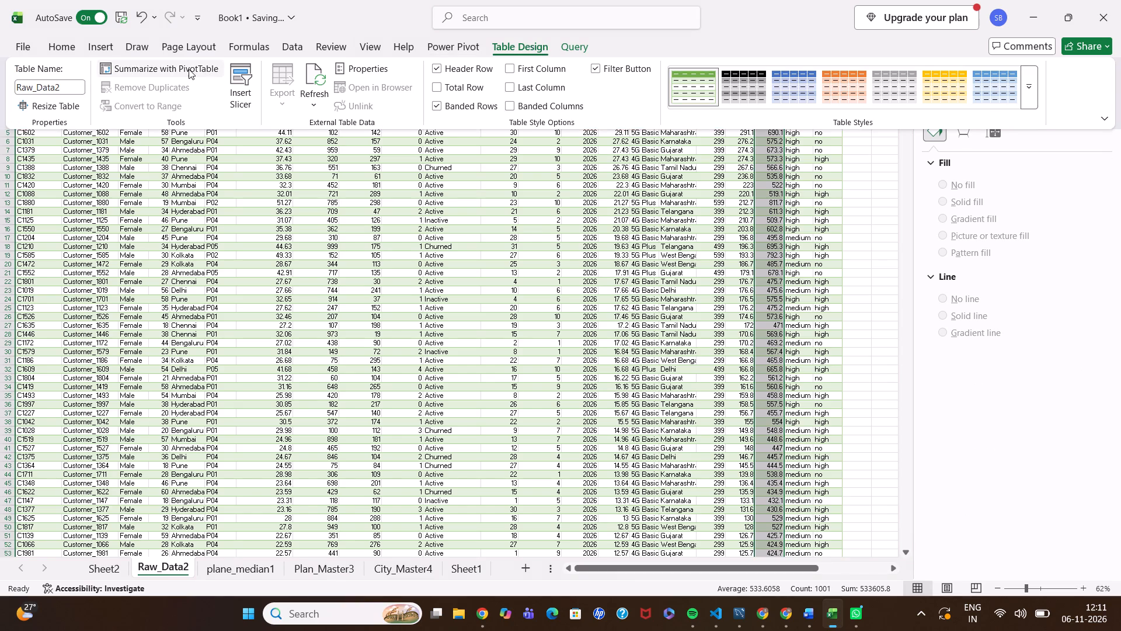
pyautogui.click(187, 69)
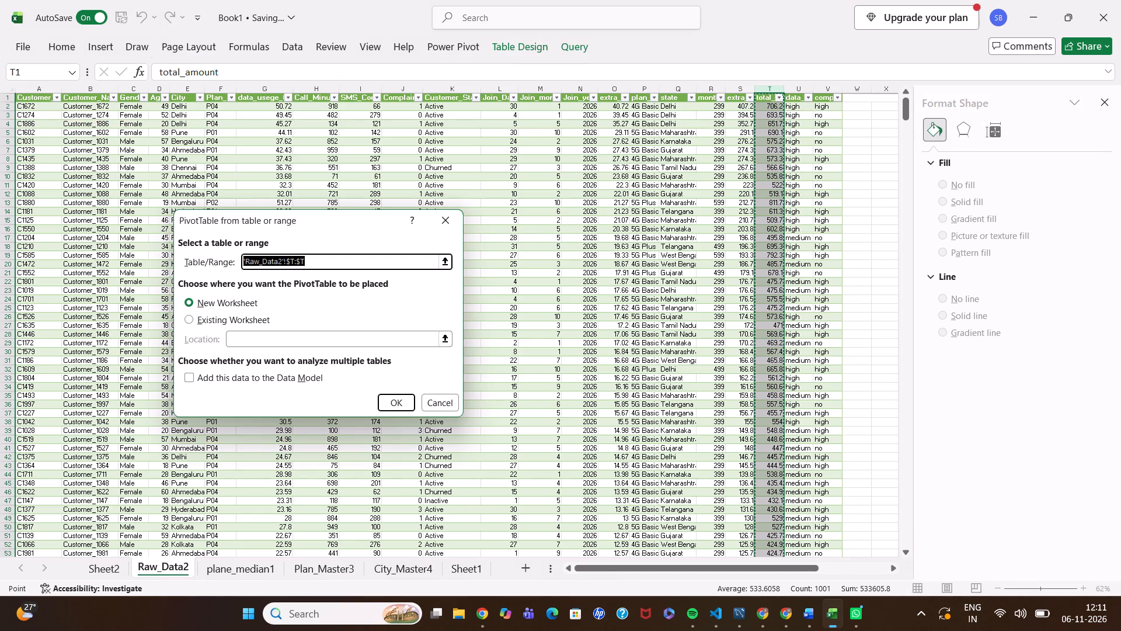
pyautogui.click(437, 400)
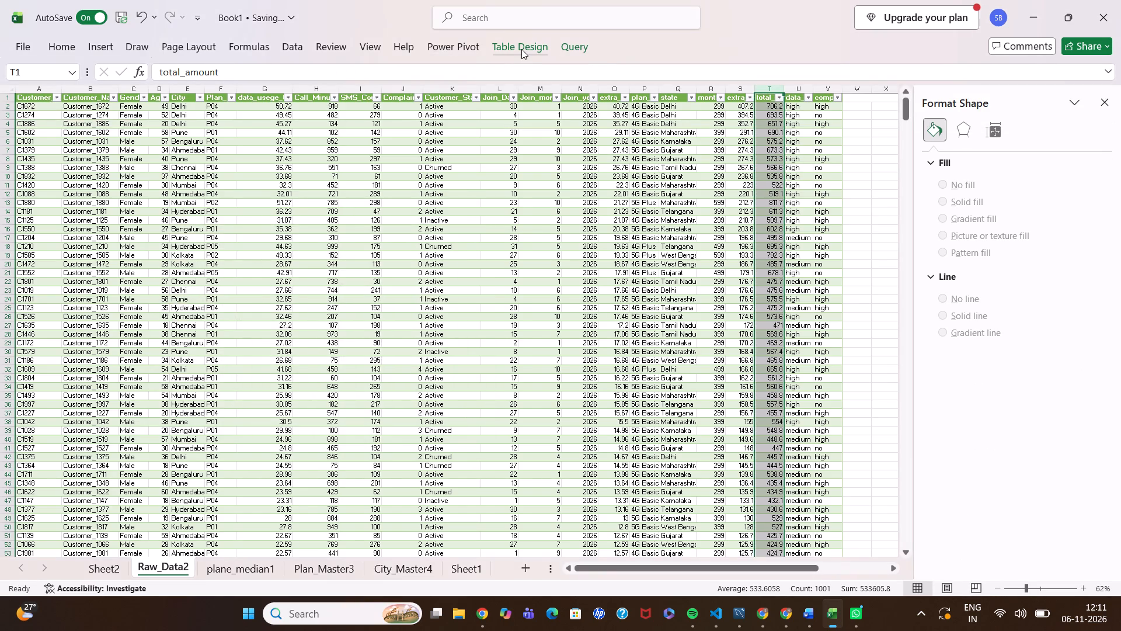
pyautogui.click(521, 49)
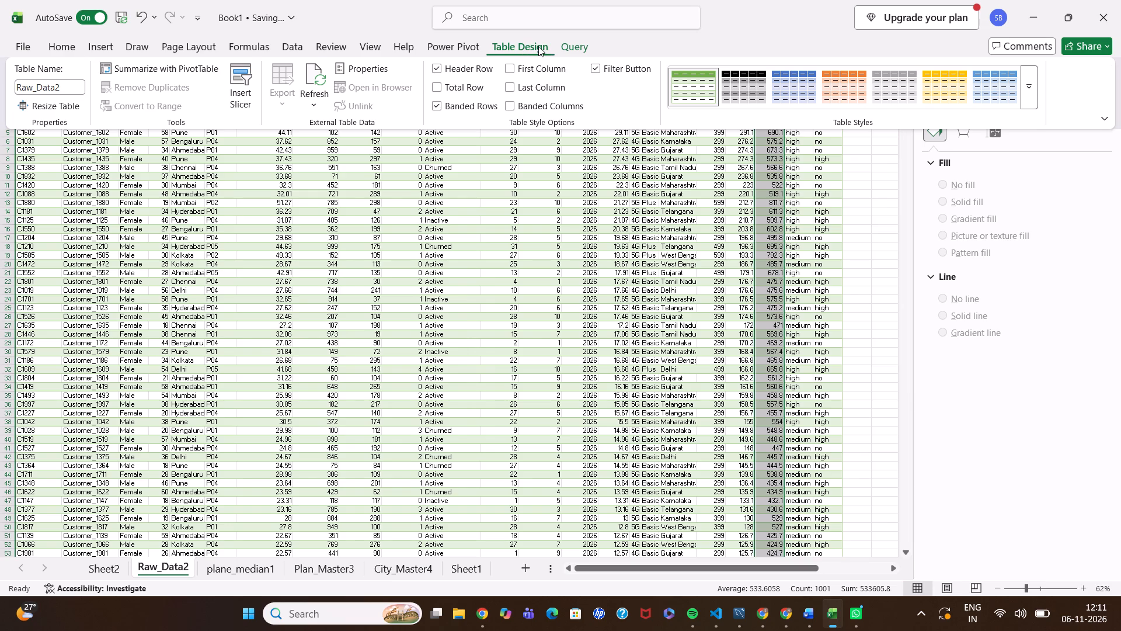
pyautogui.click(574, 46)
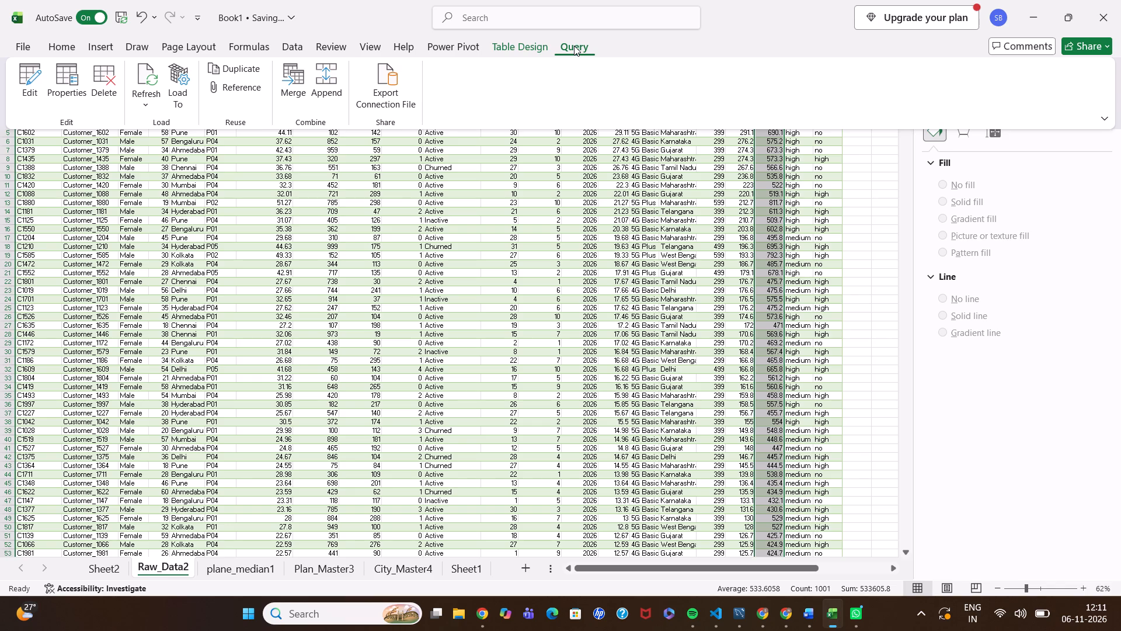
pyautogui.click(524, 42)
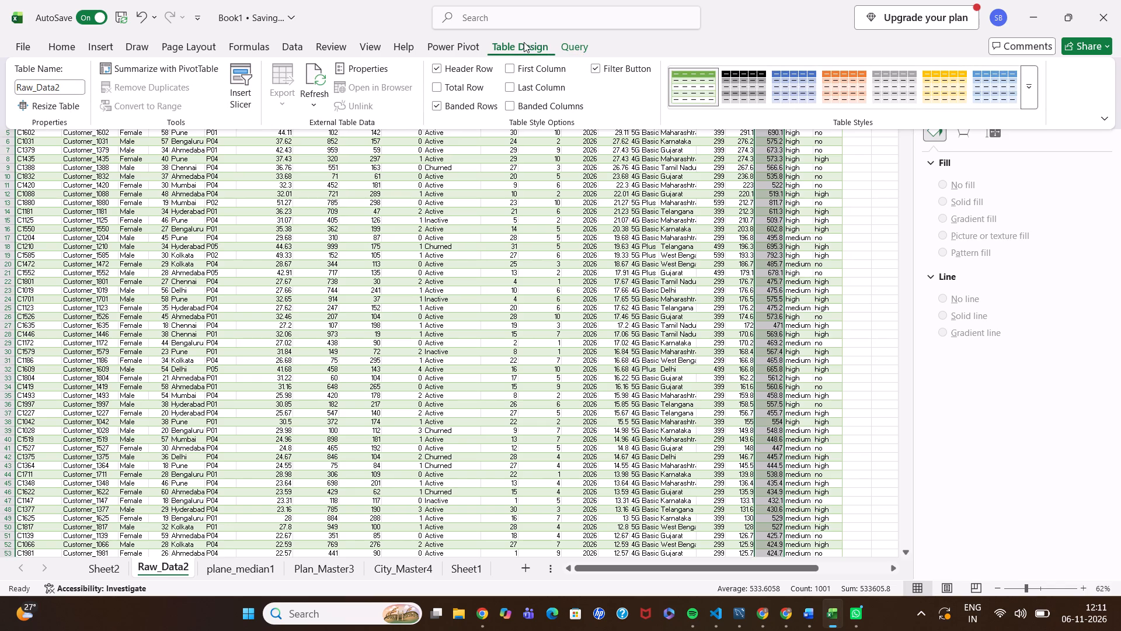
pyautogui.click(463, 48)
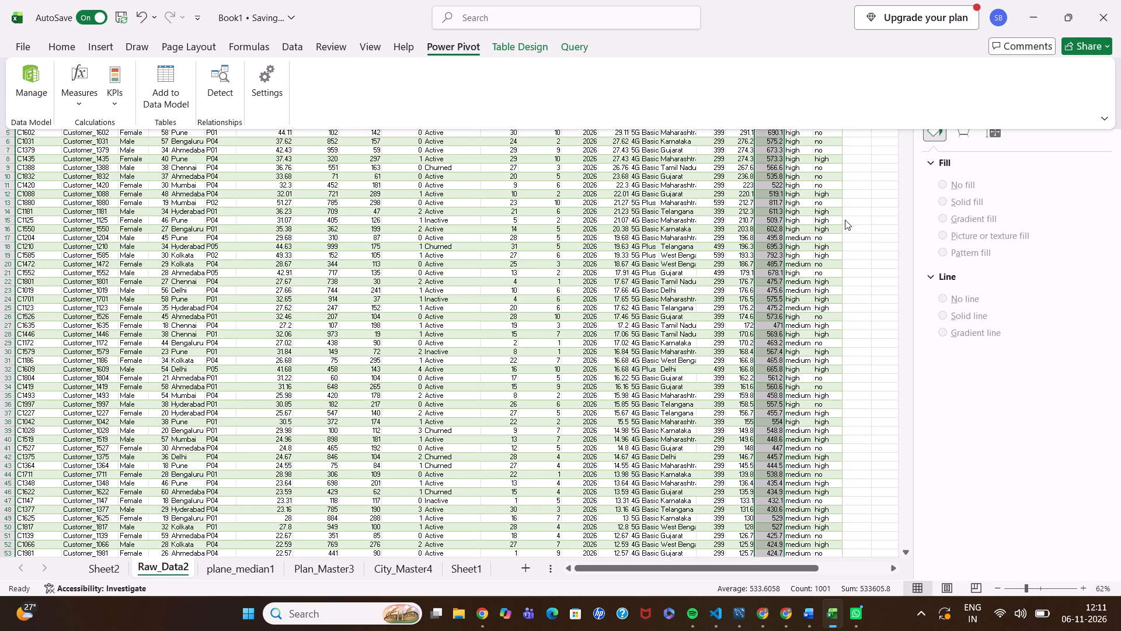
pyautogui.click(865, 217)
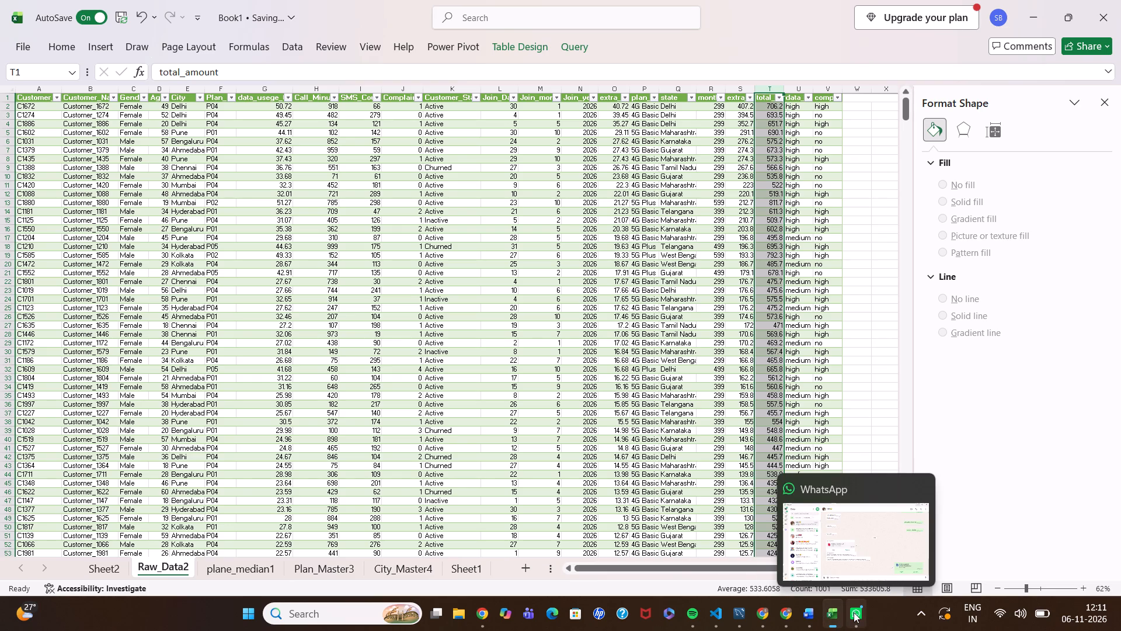
pyautogui.click(786, 613)
pyautogui.scroll(-17, 507, 401)
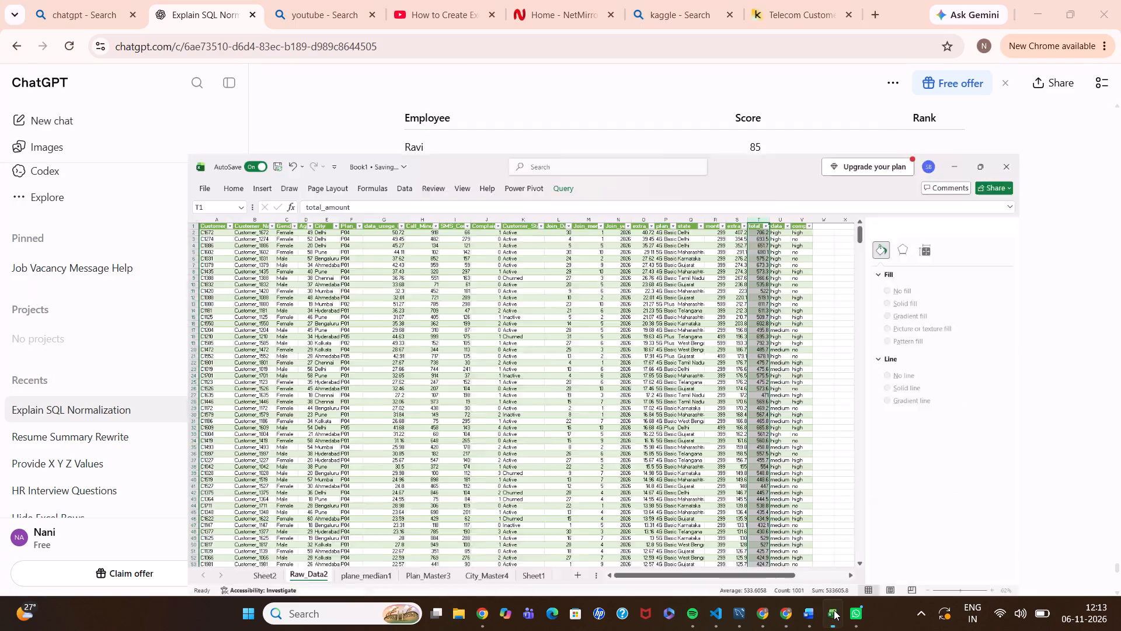
pyautogui.click(854, 99)
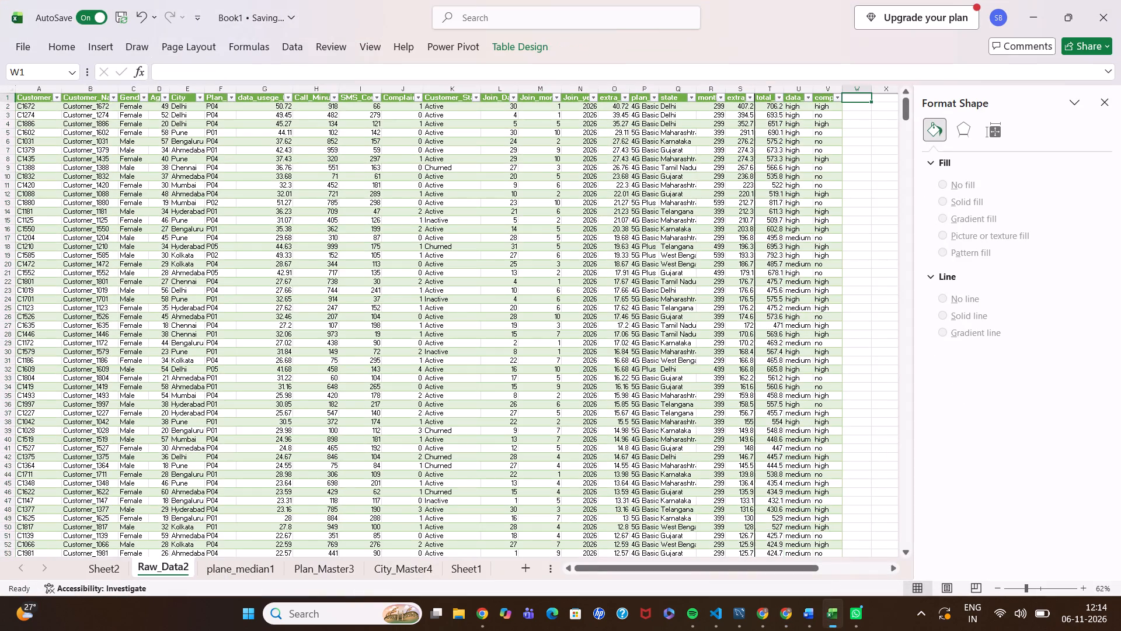
pyautogui.click(856, 105)
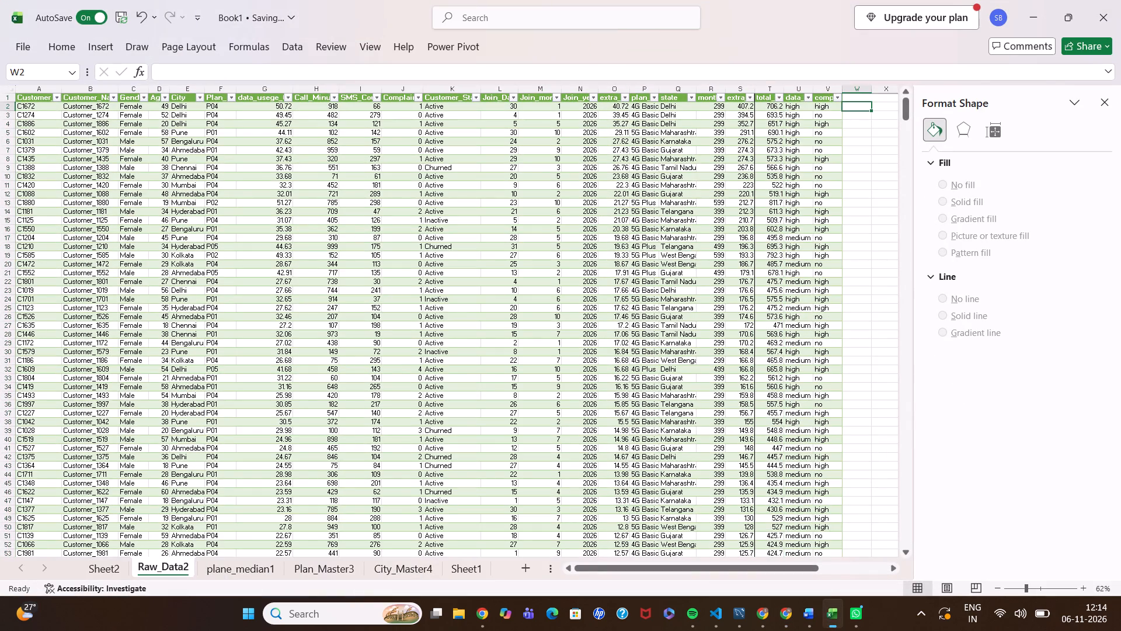
pyautogui.click(854, 96)
pyautogui.doubleClick(854, 96)
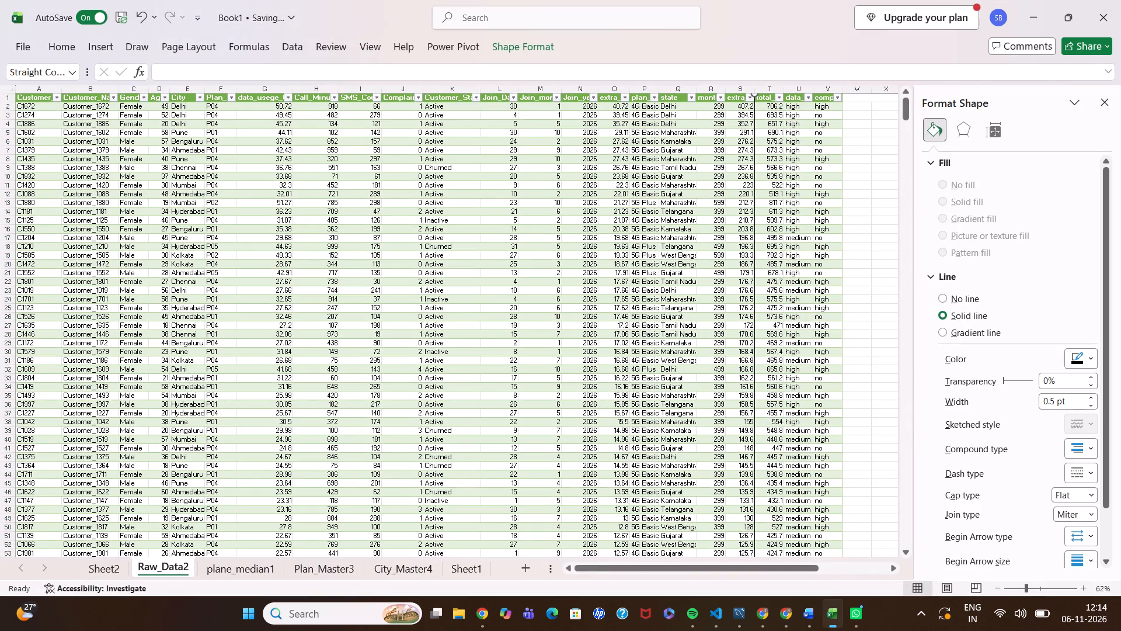
pyautogui.doubleClick(855, 100)
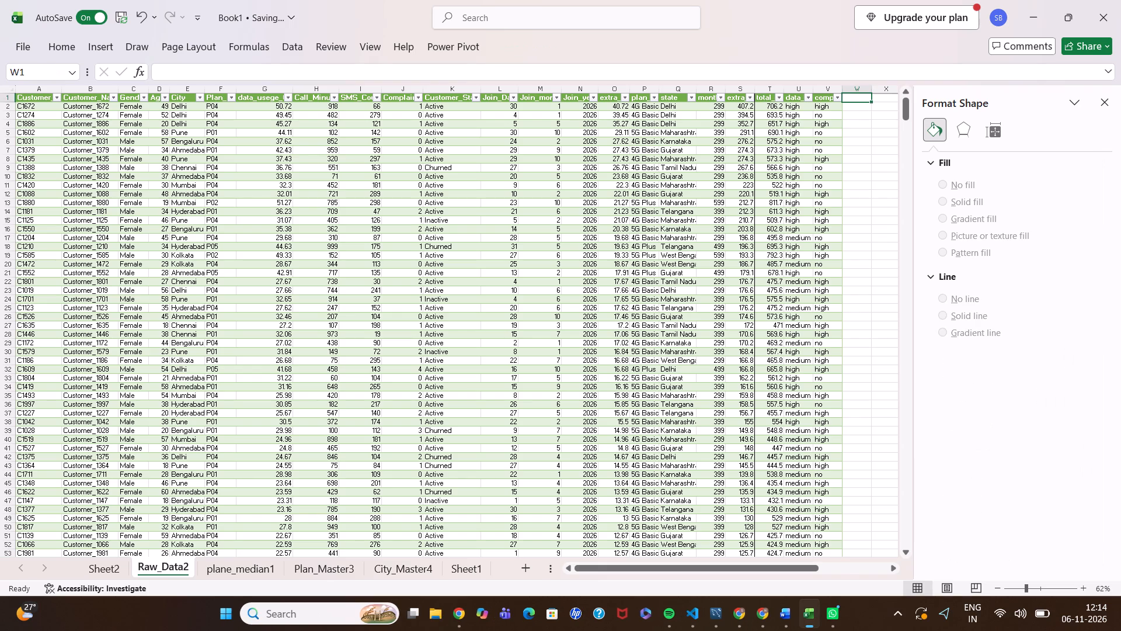
pyautogui.press('r')
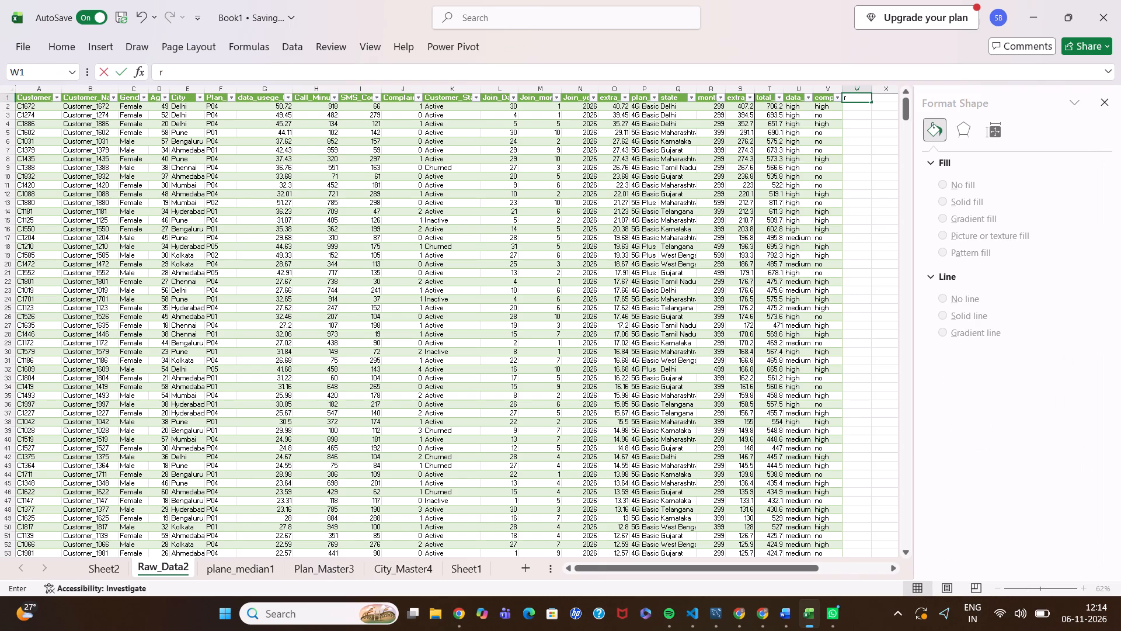
pyautogui.write('ank')
pyautogui.press('Return')
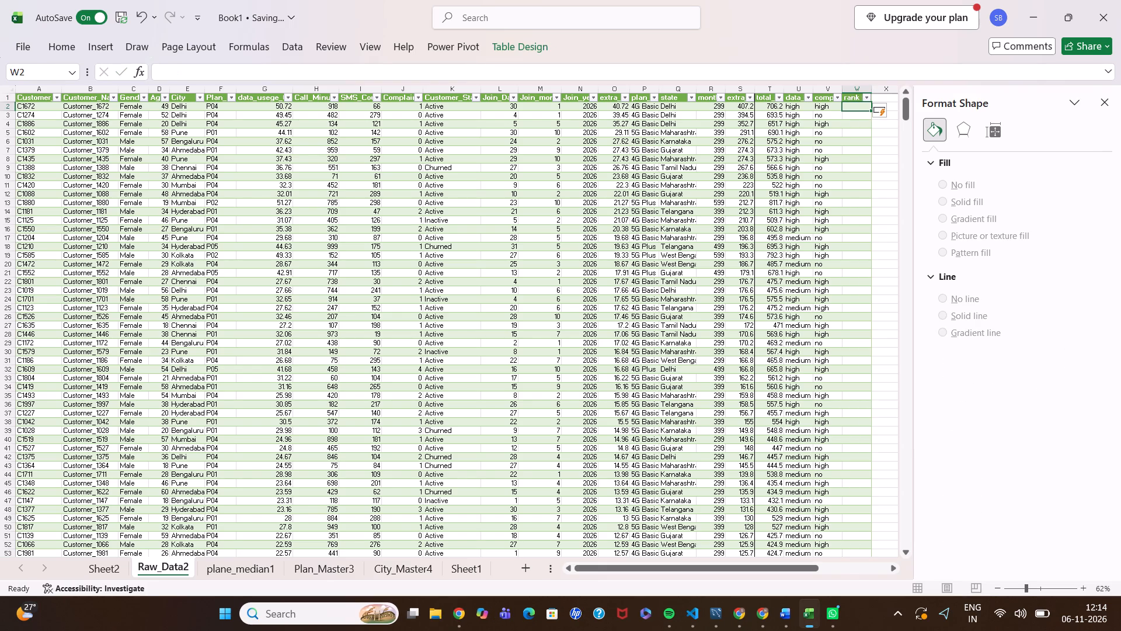
# Fill the rank column from cell W2 with a RANK.EQ formula ranking each row's total_amount against column T in descending order.
pyautogui.click(857, 103)
pyautogui.doubleClick(852, 106)
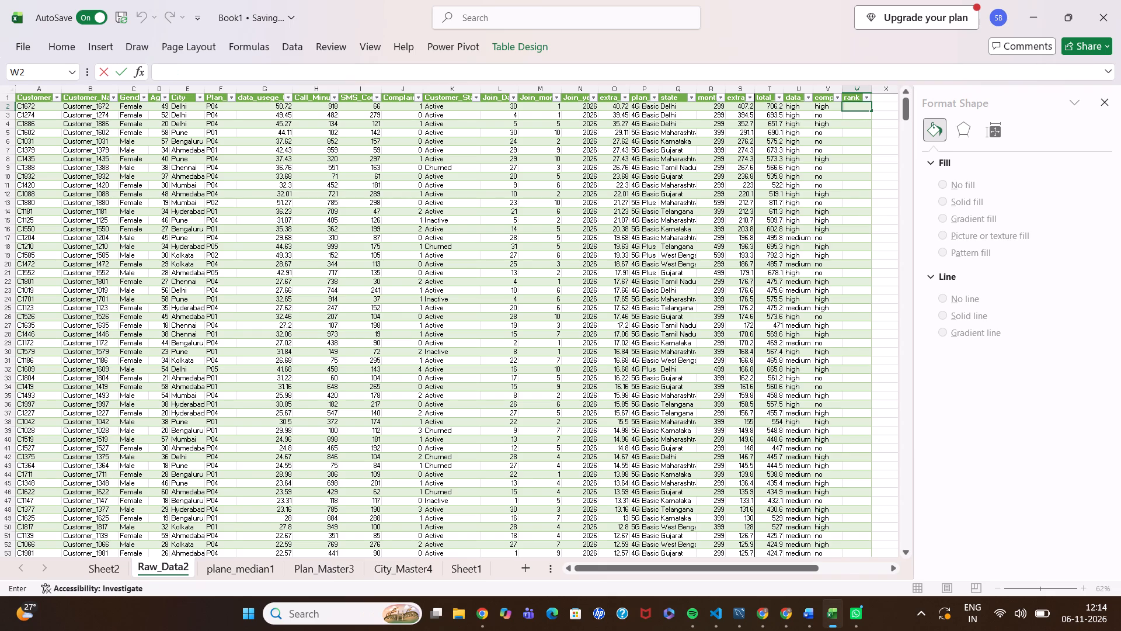
pyautogui.write('=rank')
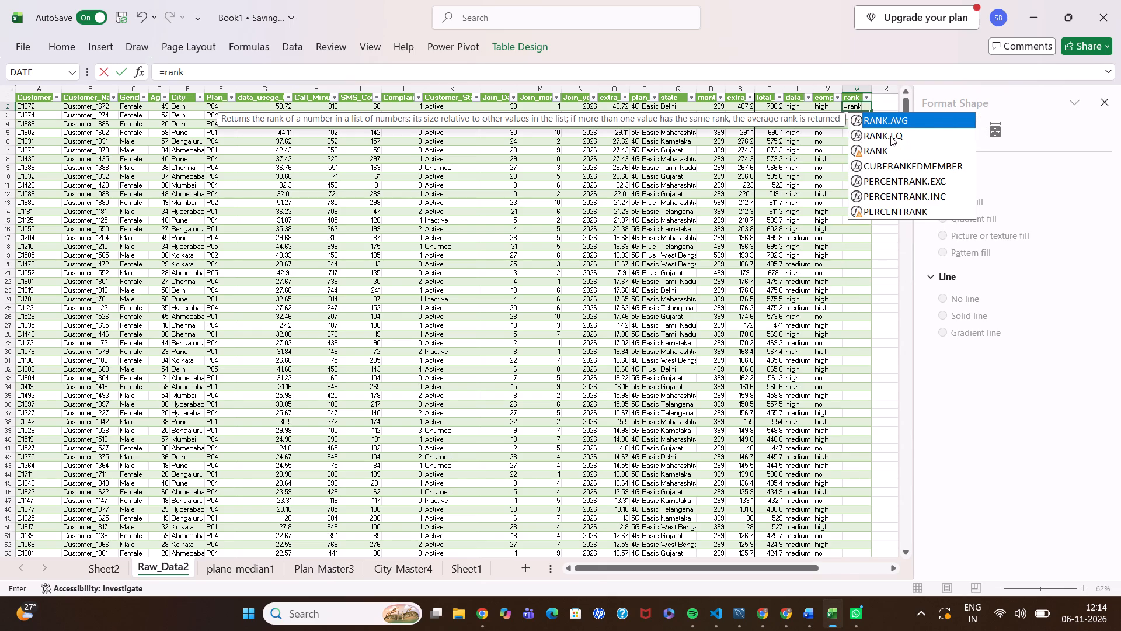
pyautogui.click(890, 136)
pyautogui.click(890, 136)
pyautogui.doubleClick(890, 136)
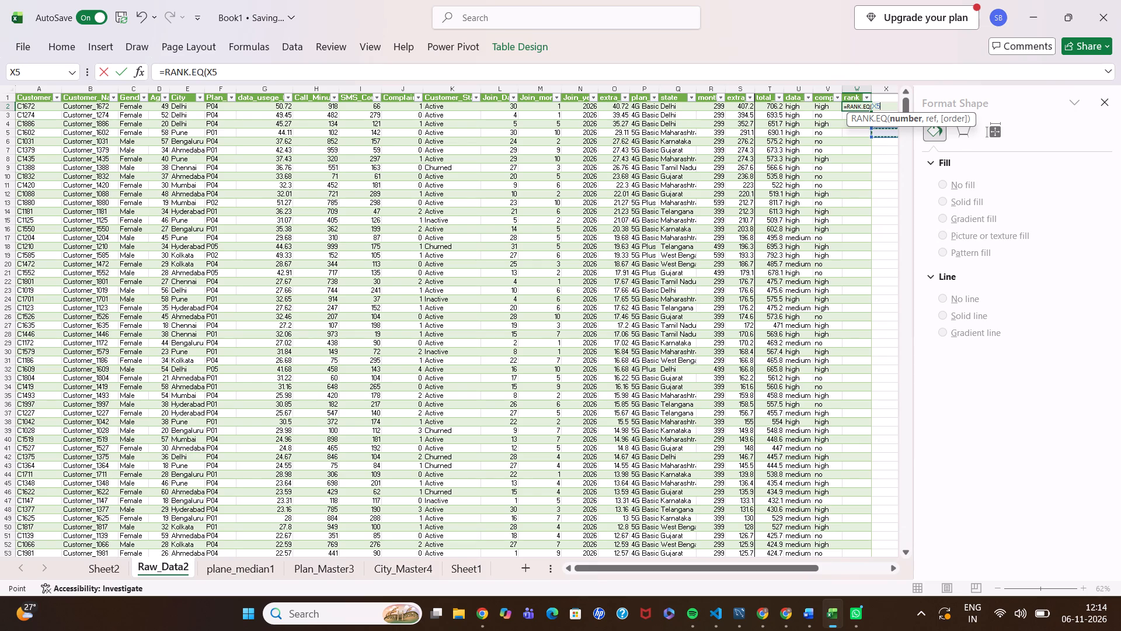
pyautogui.click(770, 108)
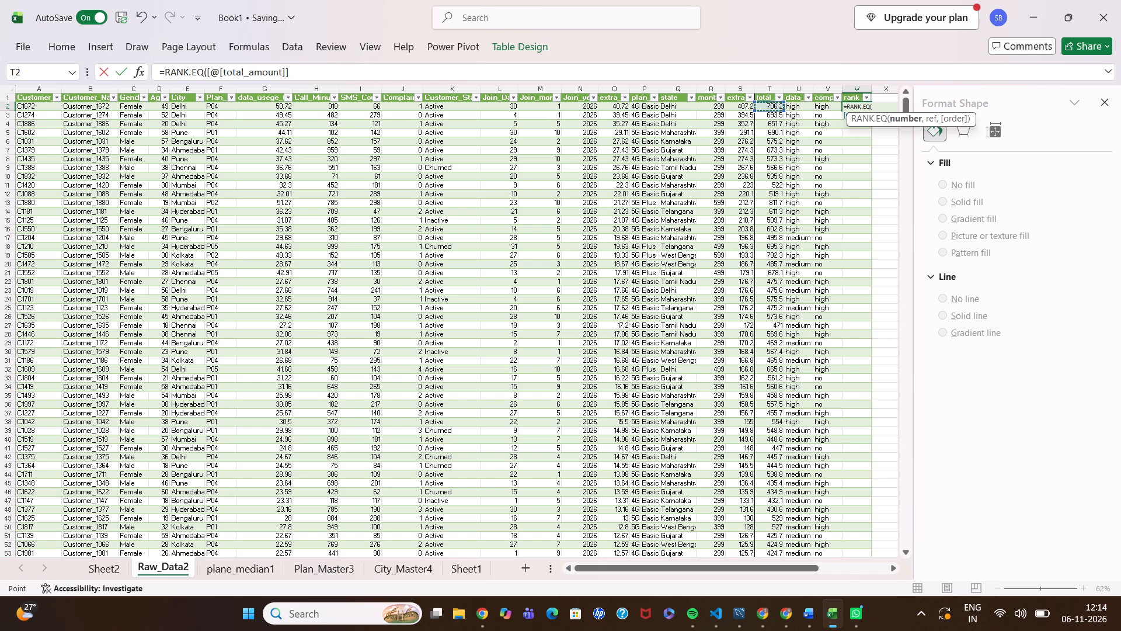
pyautogui.press(',')
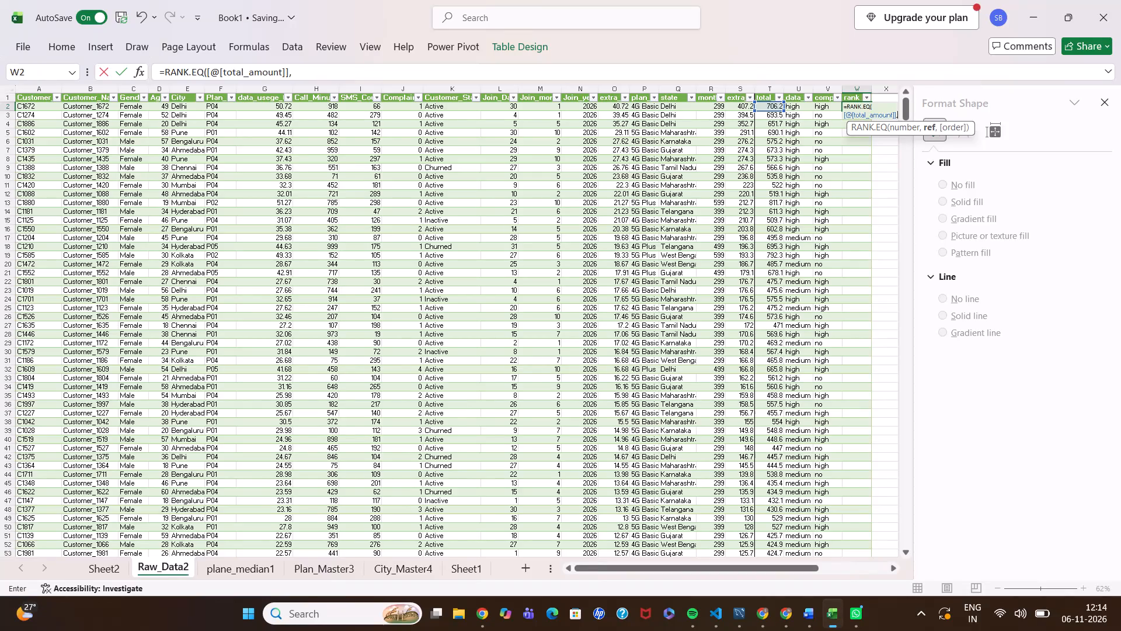
pyautogui.click(765, 92)
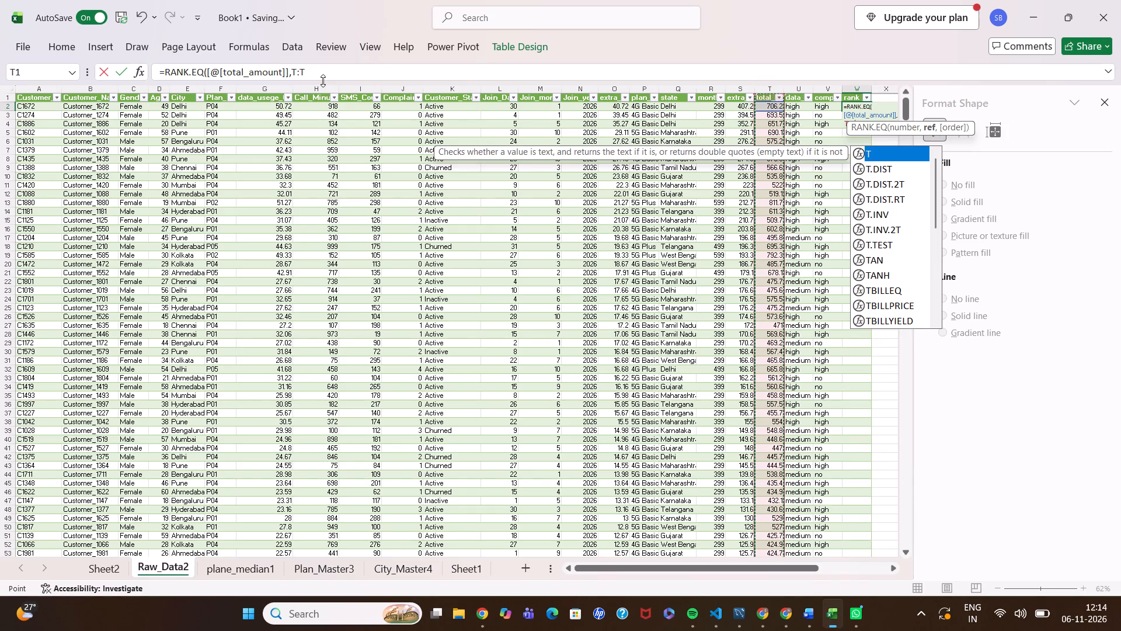
pyautogui.click(307, 74)
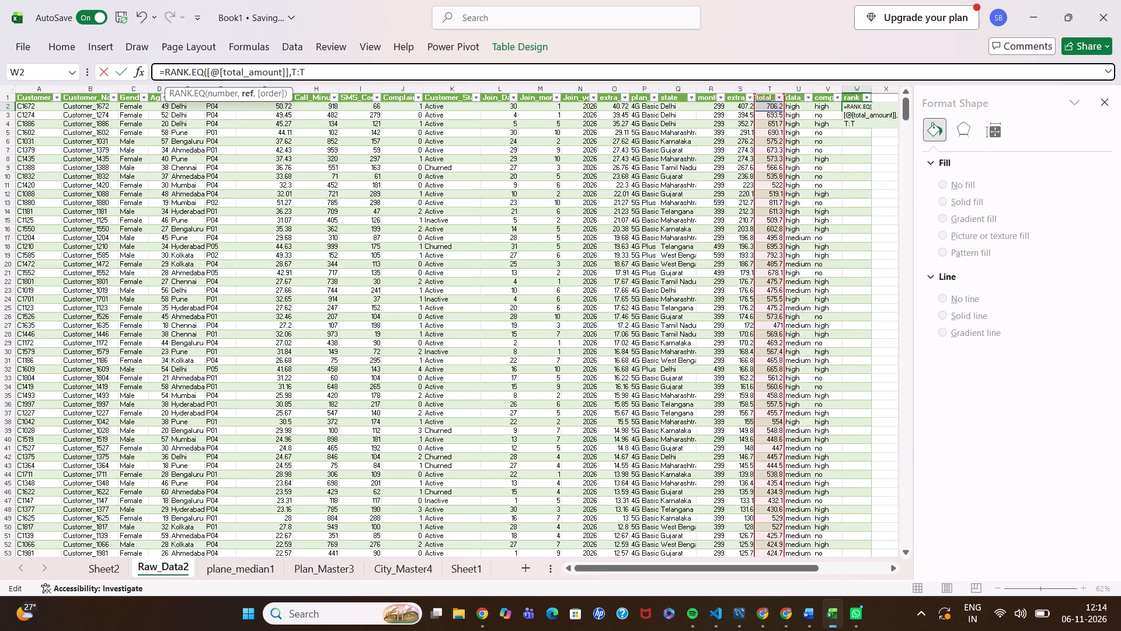
pyautogui.press(',')
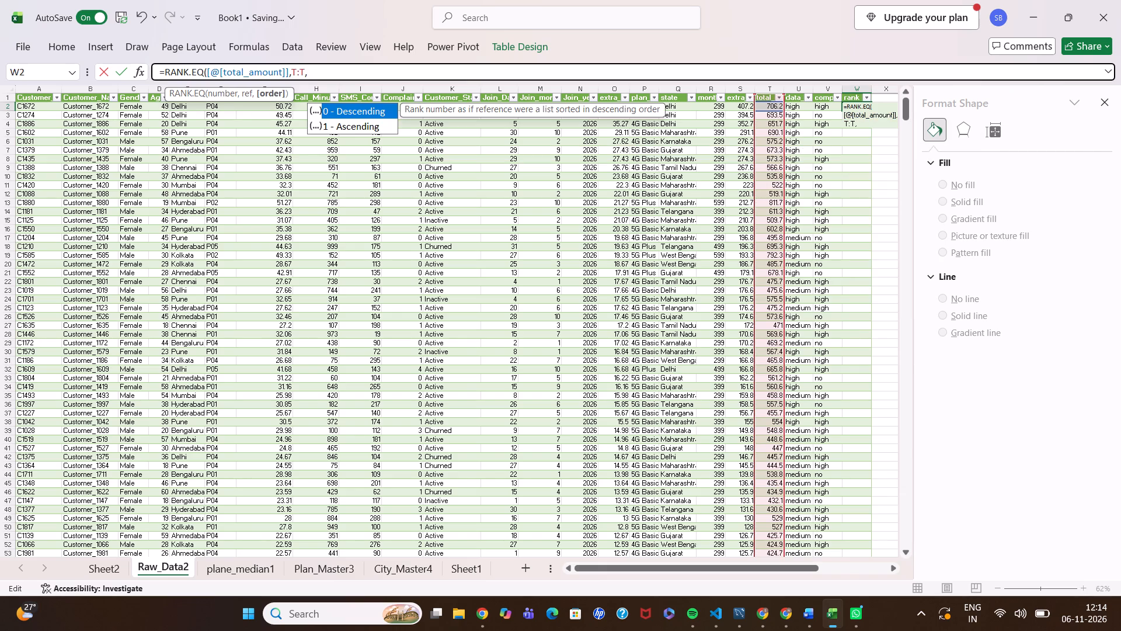
pyautogui.click(344, 112)
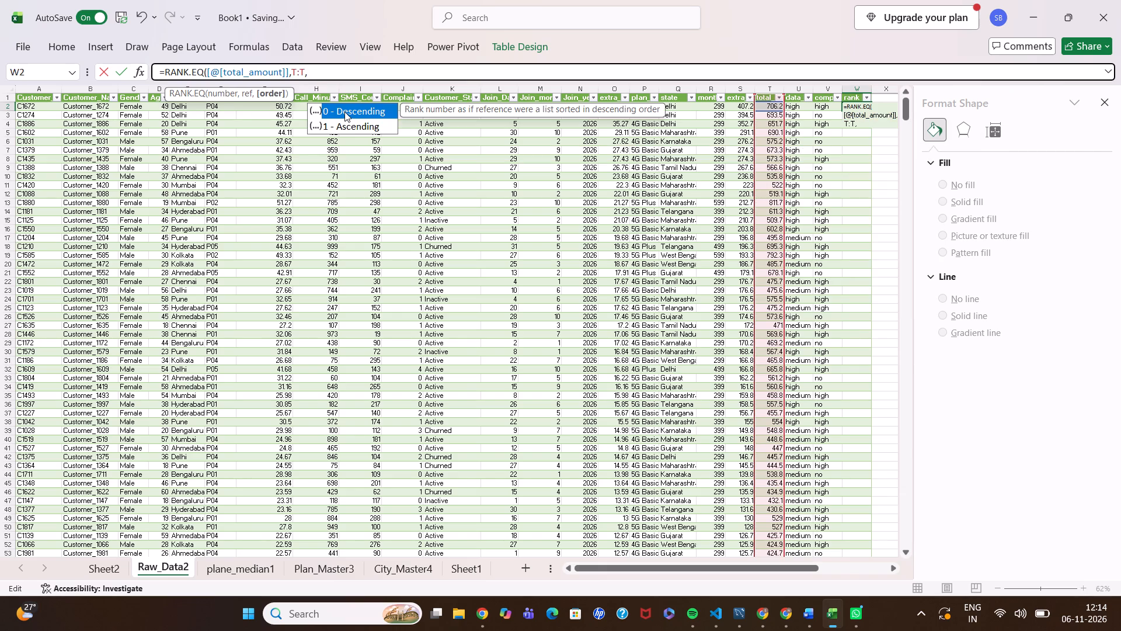
pyautogui.click(344, 112)
pyautogui.doubleClick(344, 112)
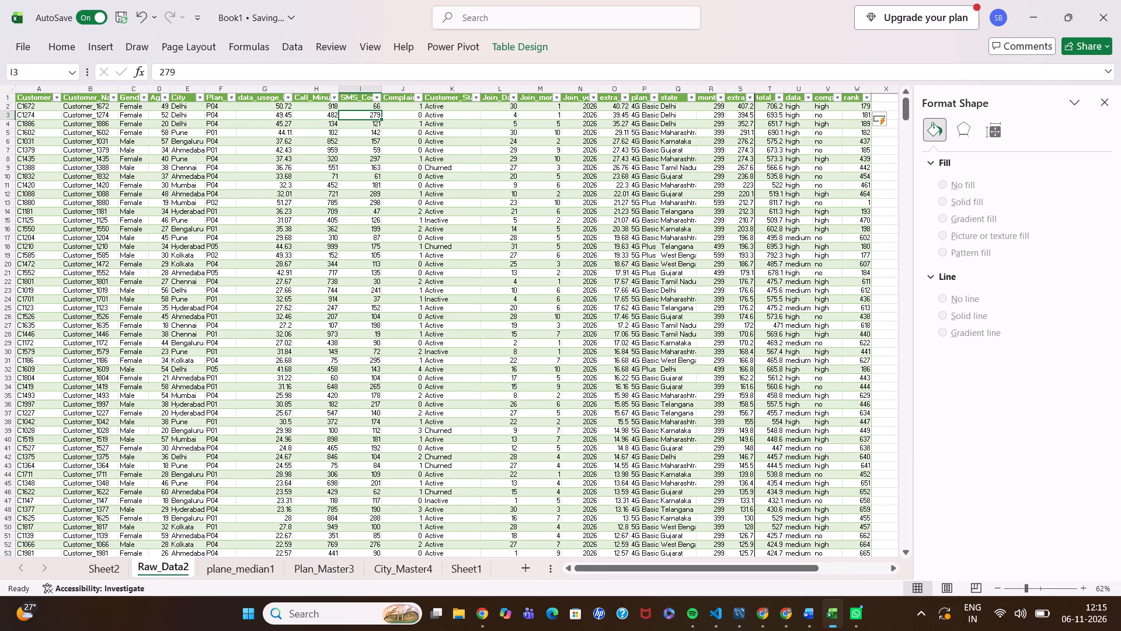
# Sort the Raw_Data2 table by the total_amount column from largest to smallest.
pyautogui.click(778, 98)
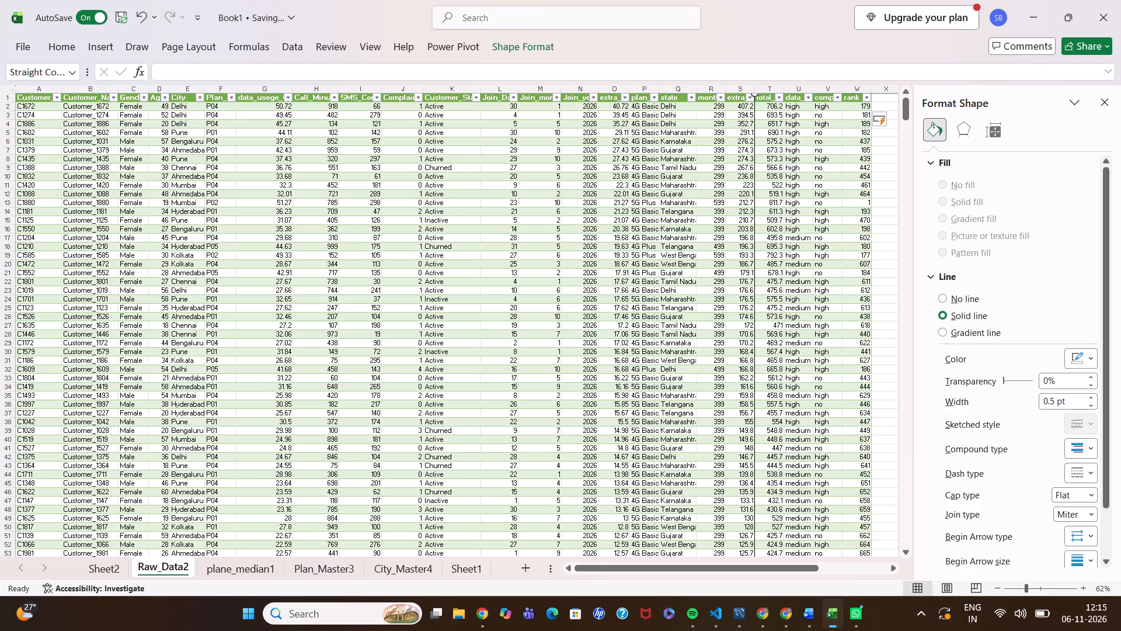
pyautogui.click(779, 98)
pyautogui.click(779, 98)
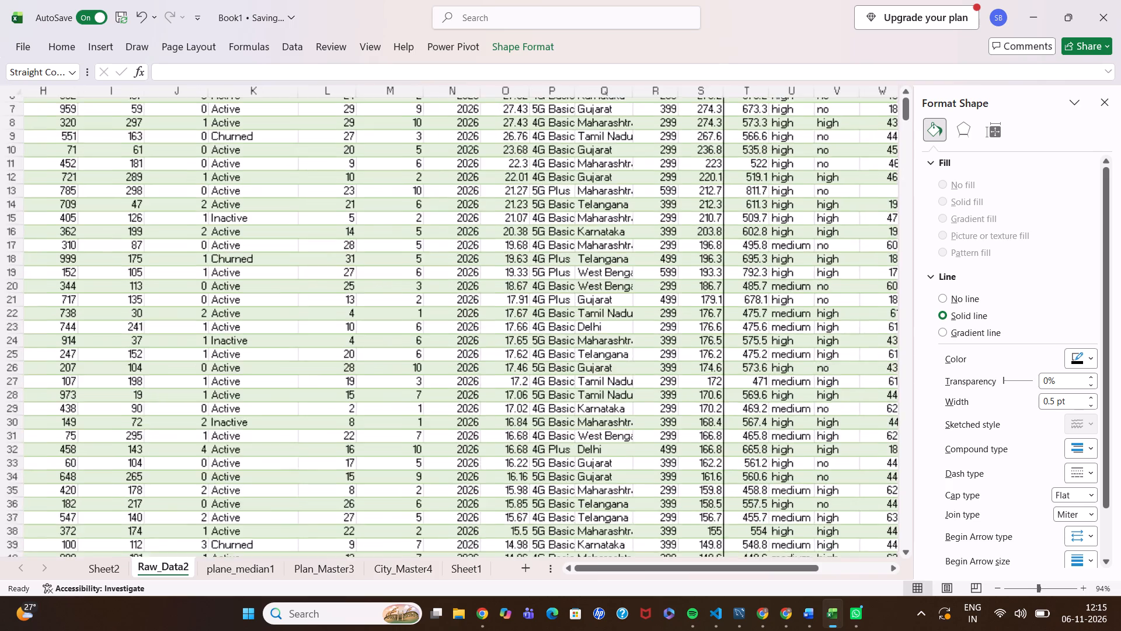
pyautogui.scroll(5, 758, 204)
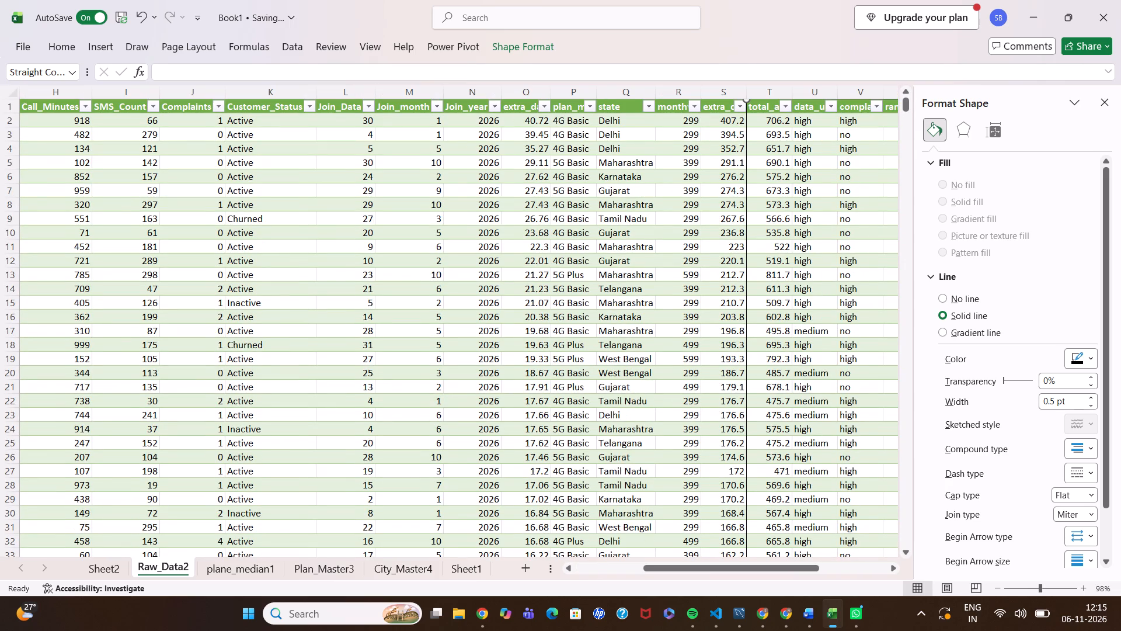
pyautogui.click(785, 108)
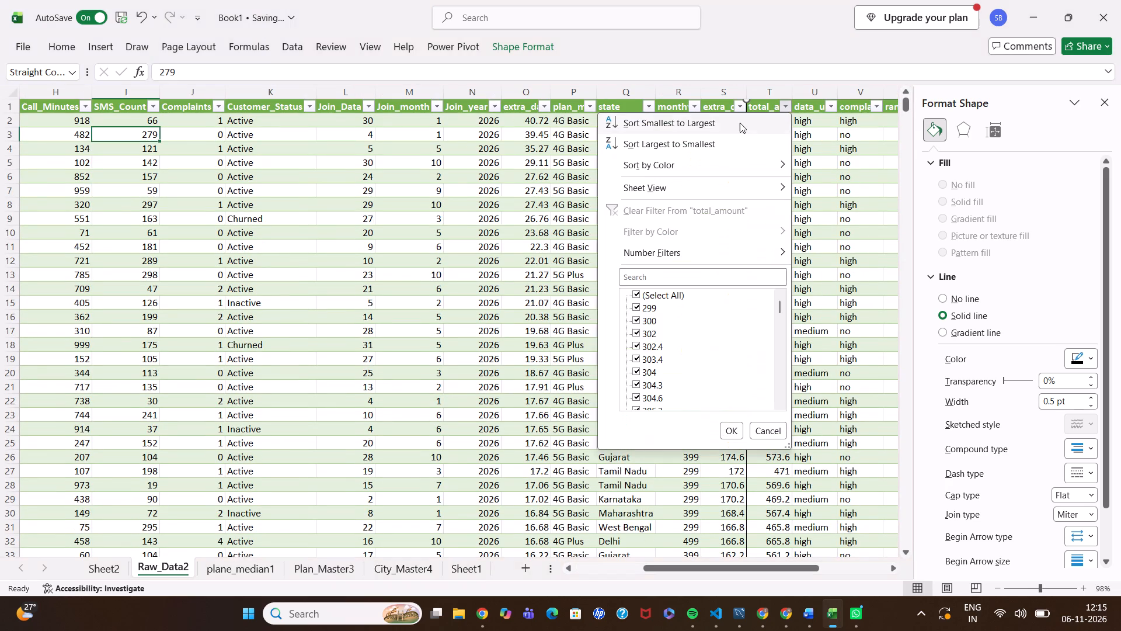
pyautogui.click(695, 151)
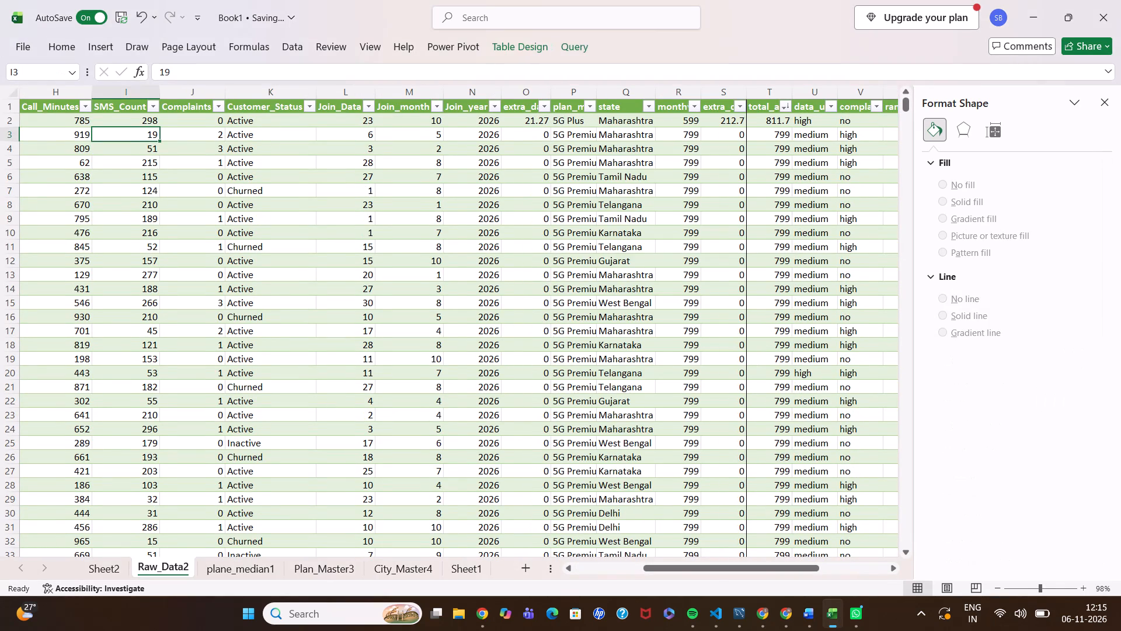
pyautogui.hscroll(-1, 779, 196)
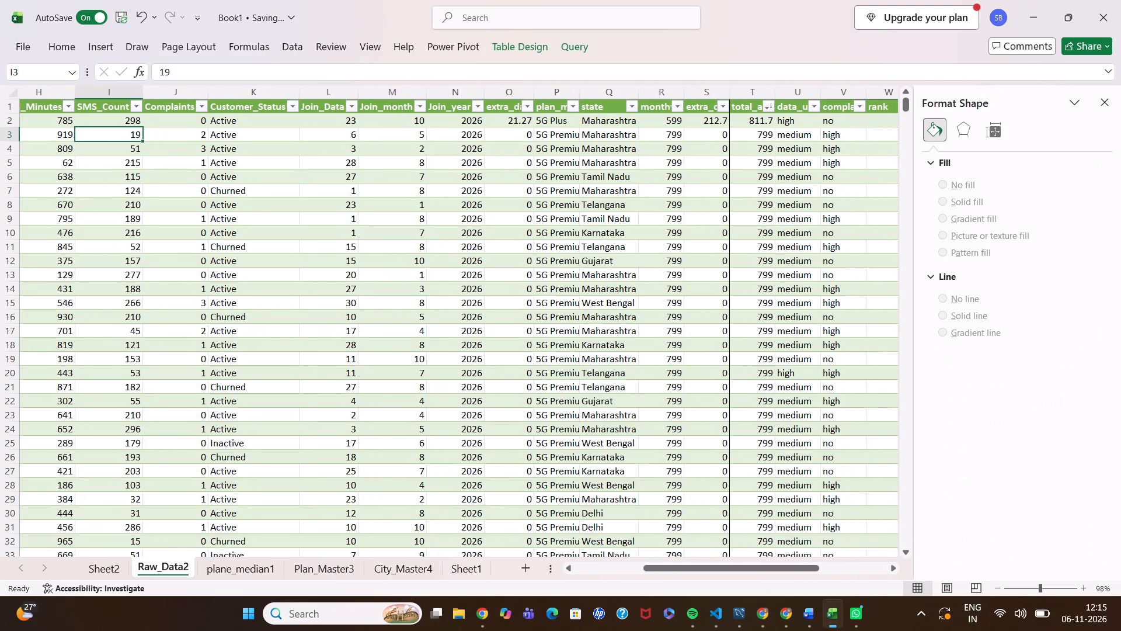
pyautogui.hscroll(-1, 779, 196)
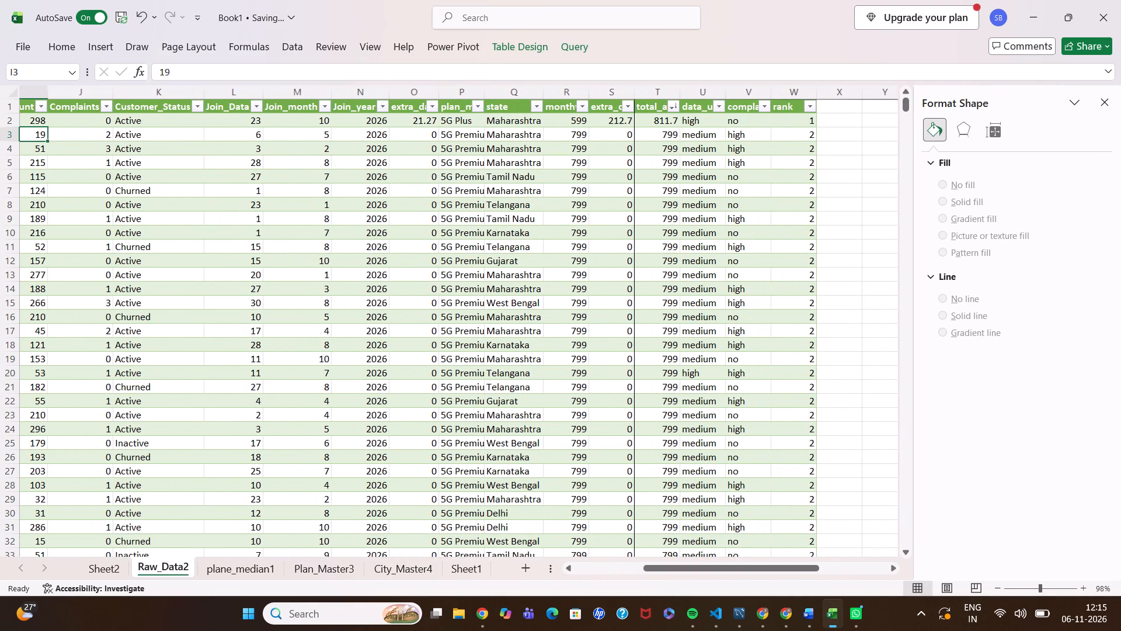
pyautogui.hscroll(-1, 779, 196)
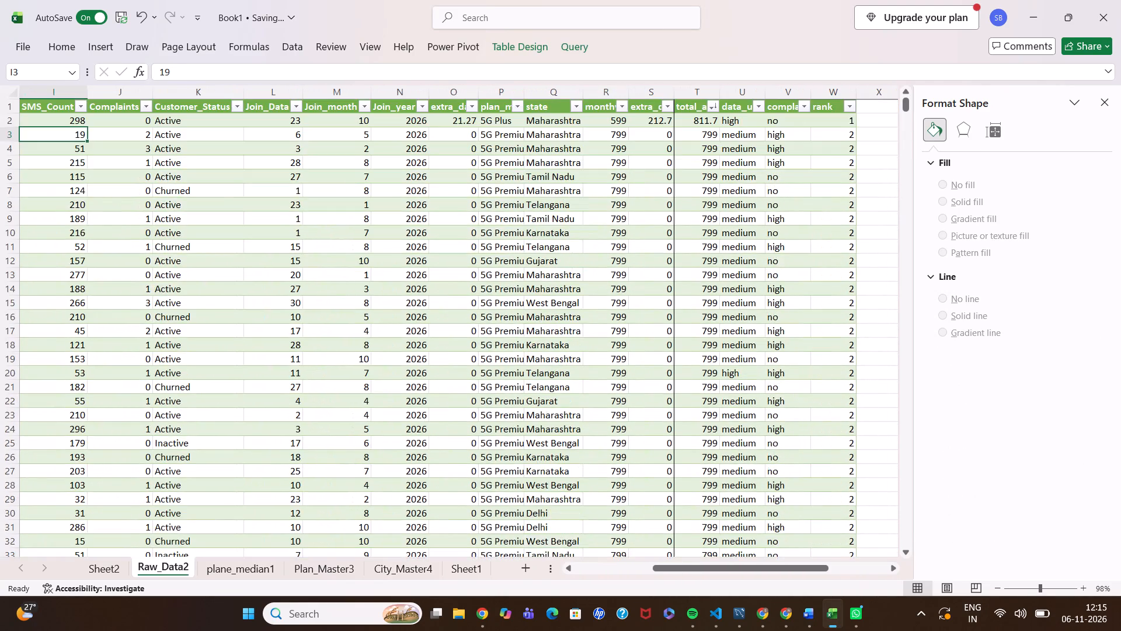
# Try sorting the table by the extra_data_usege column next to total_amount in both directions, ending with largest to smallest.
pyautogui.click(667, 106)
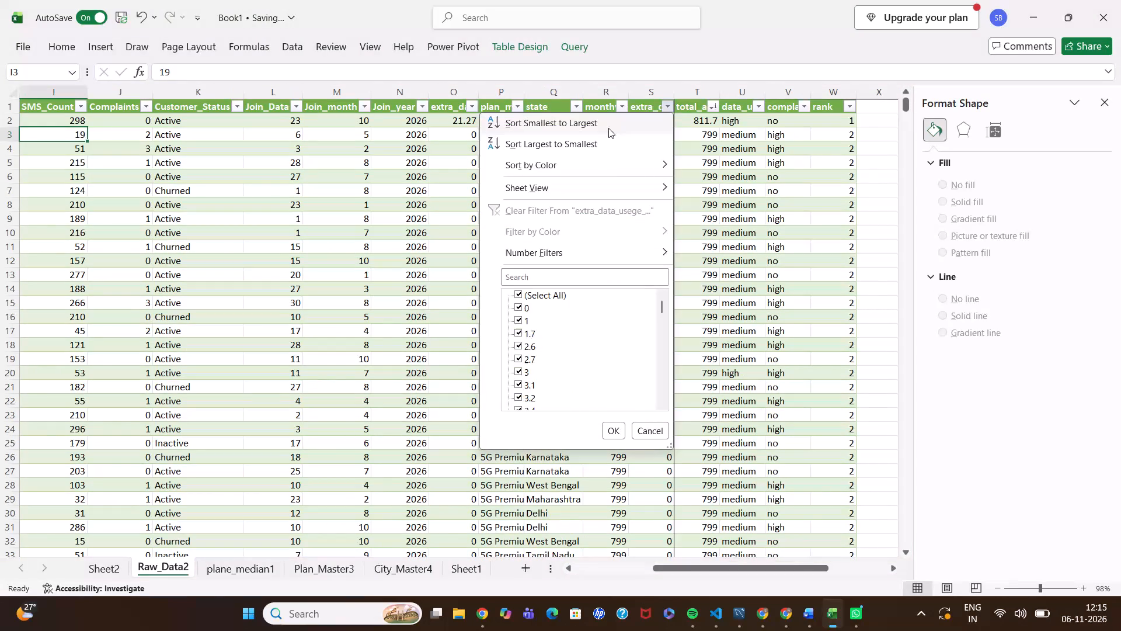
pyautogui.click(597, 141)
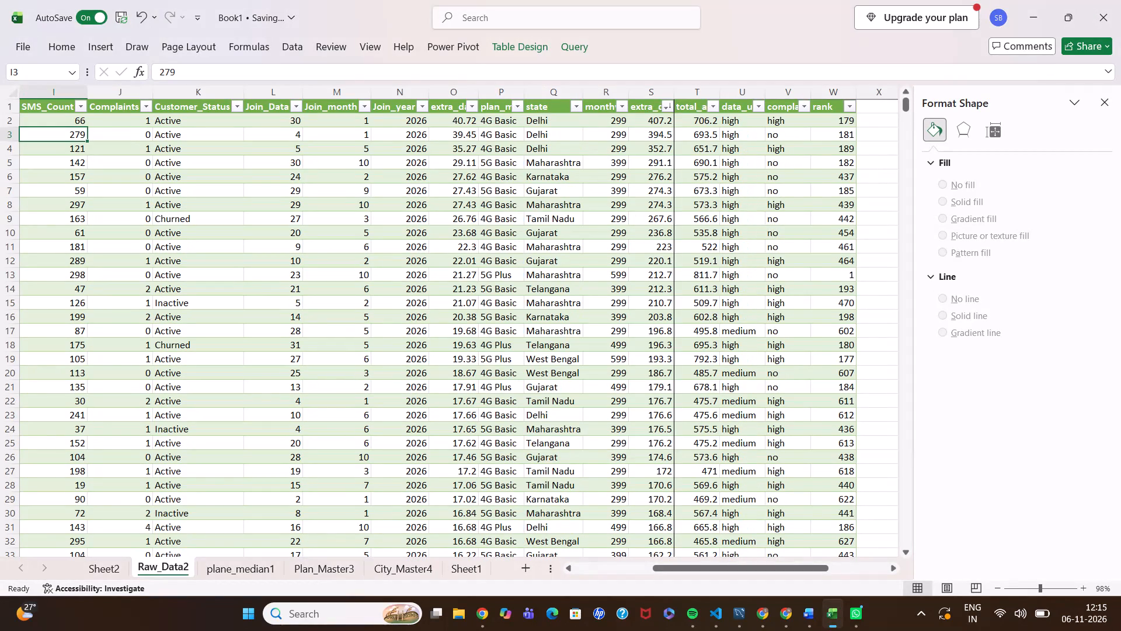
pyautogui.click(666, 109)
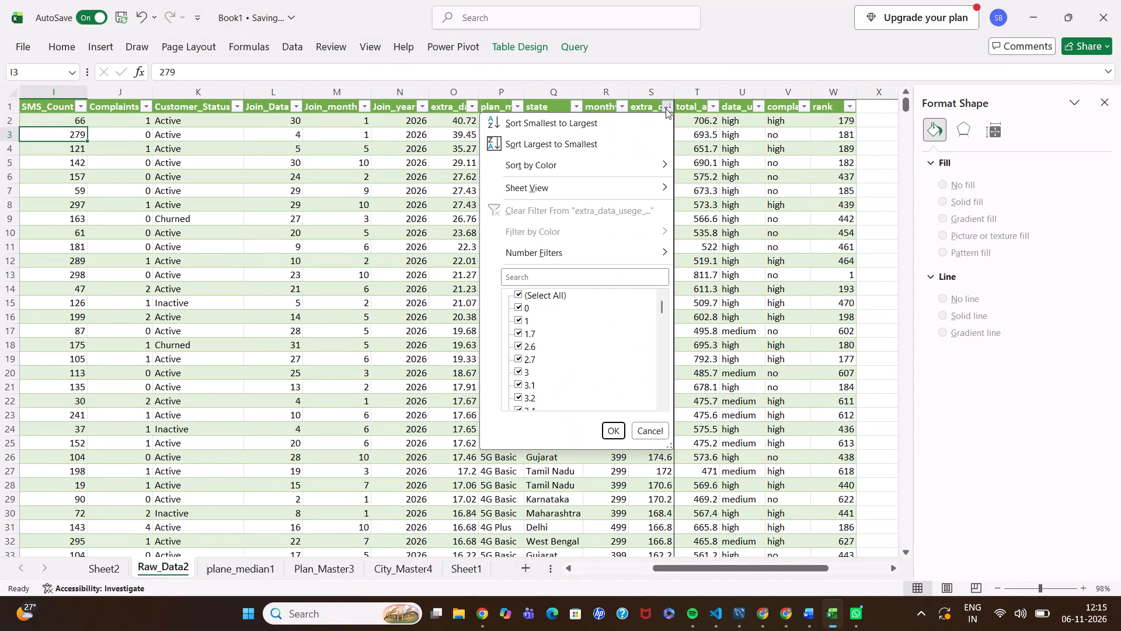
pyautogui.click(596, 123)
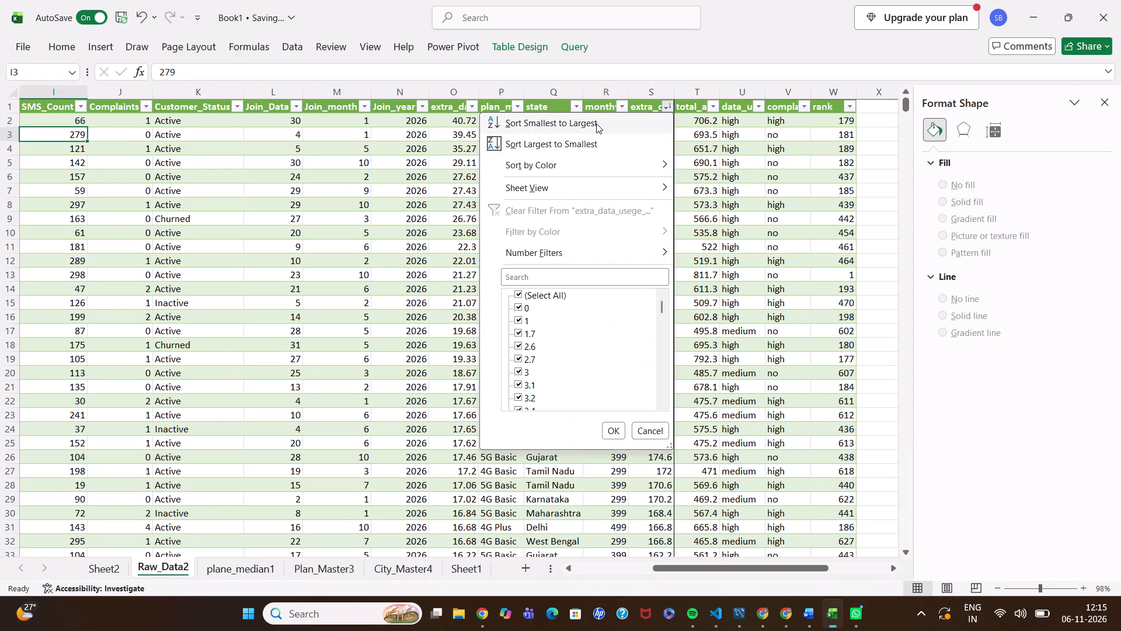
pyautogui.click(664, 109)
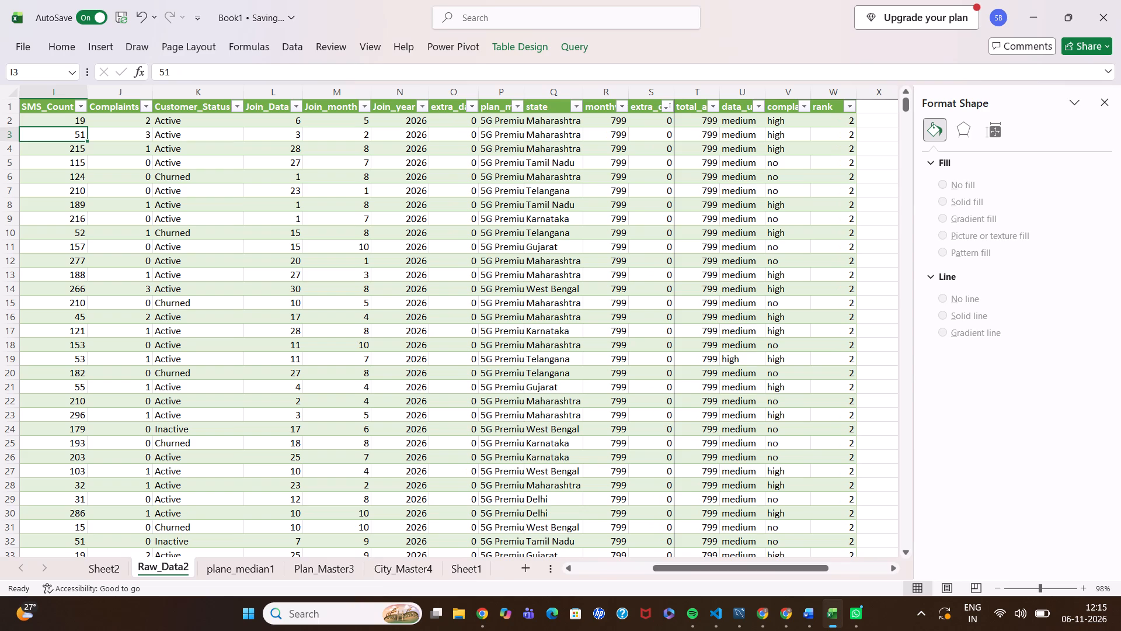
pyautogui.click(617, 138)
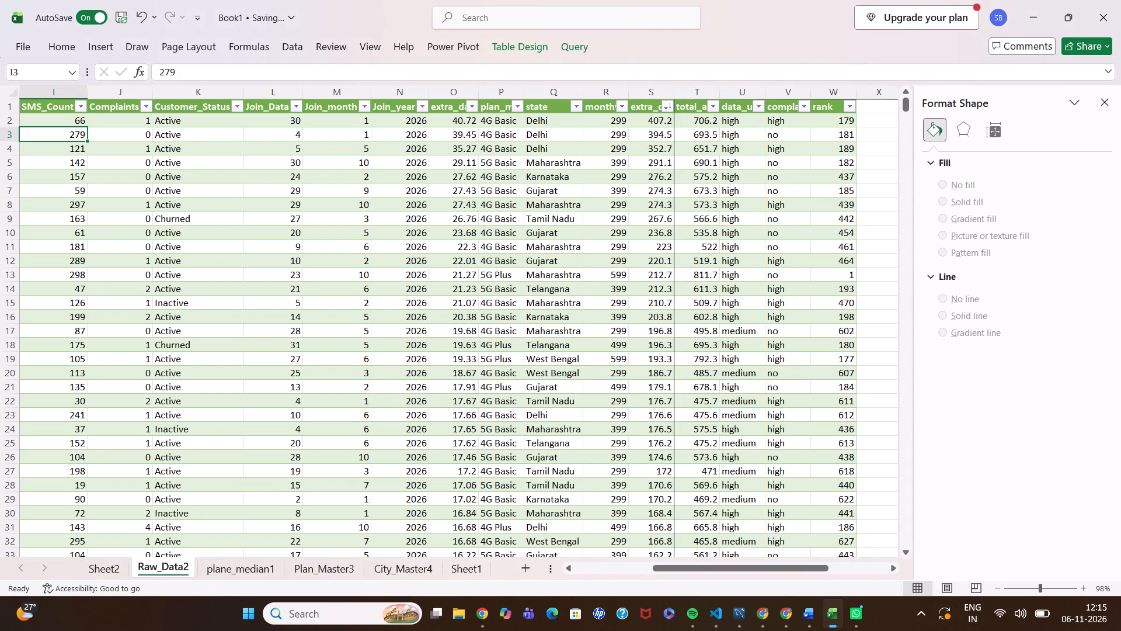
# Sort the Raw_Data2 table by total_amount from largest to smallest.
pyautogui.click(715, 103)
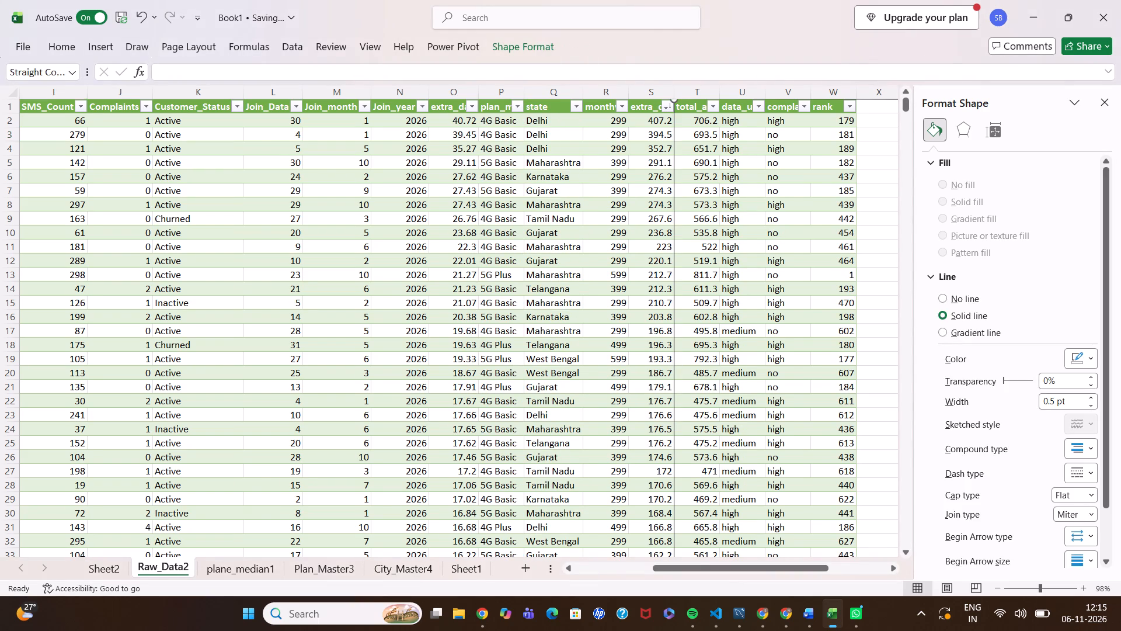
pyautogui.click(713, 105)
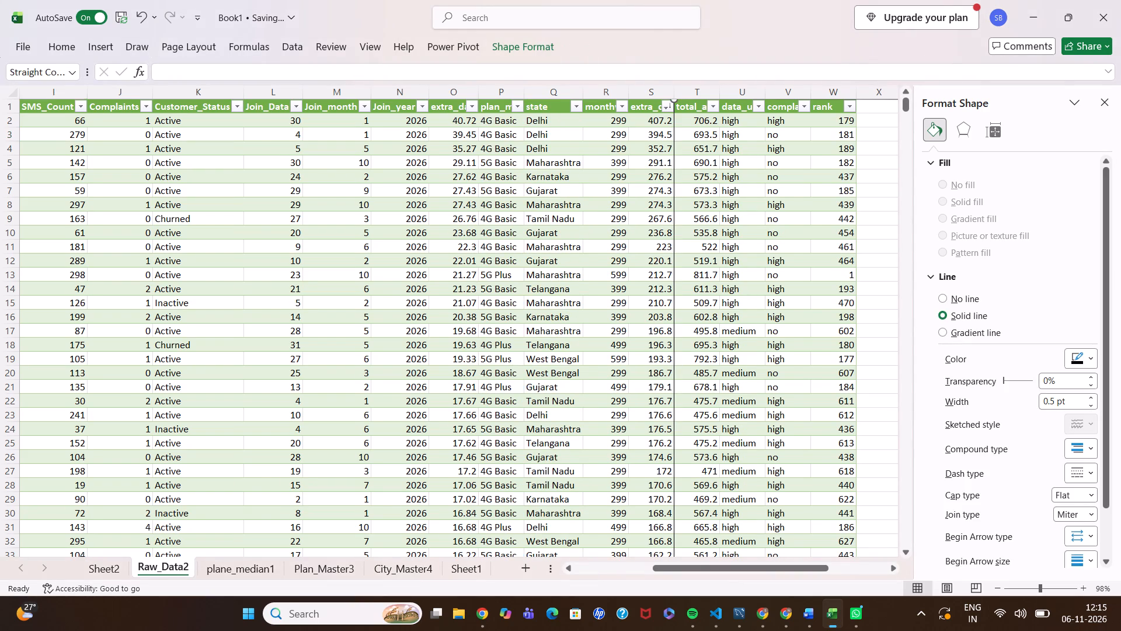
pyautogui.click(712, 108)
pyautogui.click(659, 143)
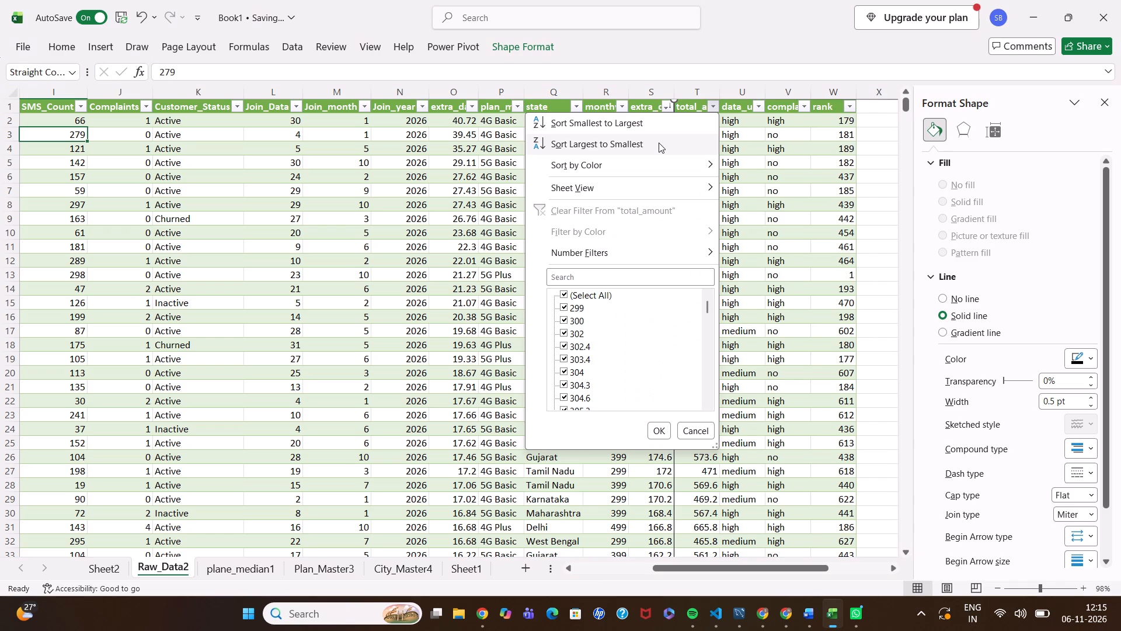
# Examine the rank values against total_amount down the sorted table, including how equal amounts are ranked.
pyautogui.hscroll(-1, 706, 192)
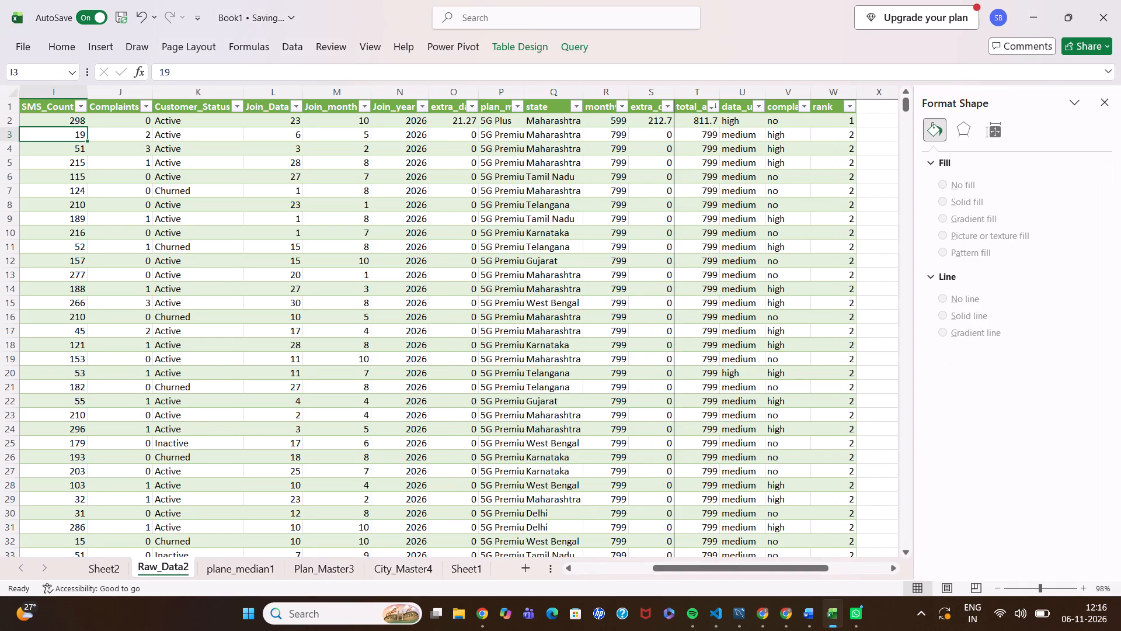
pyautogui.hscroll(-1, 706, 192)
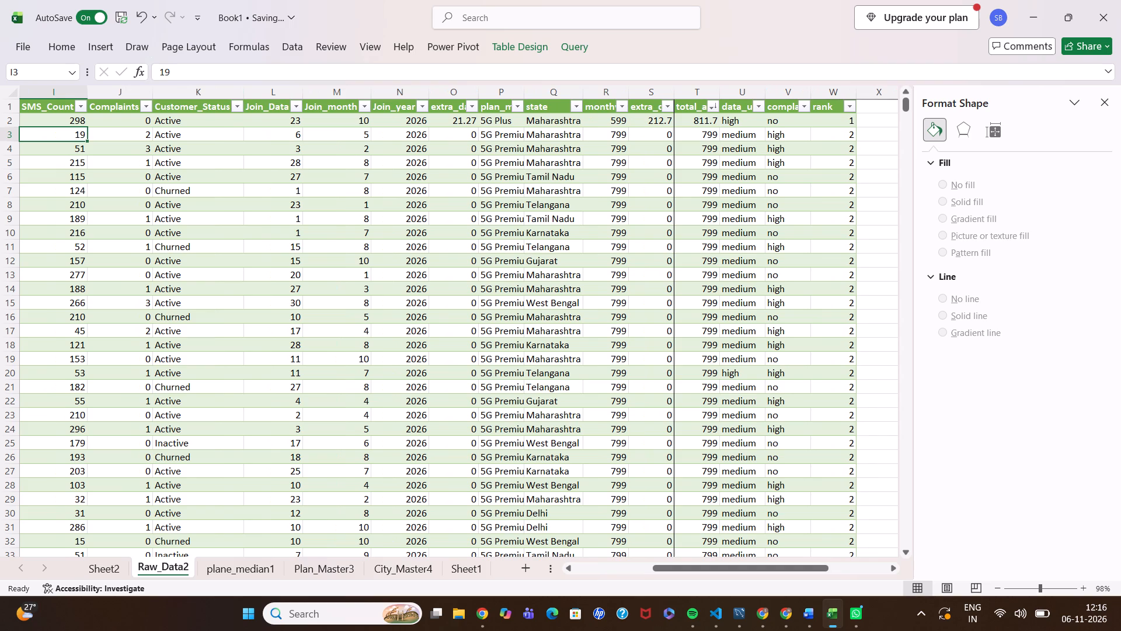
pyautogui.scroll(-7, 732, 299)
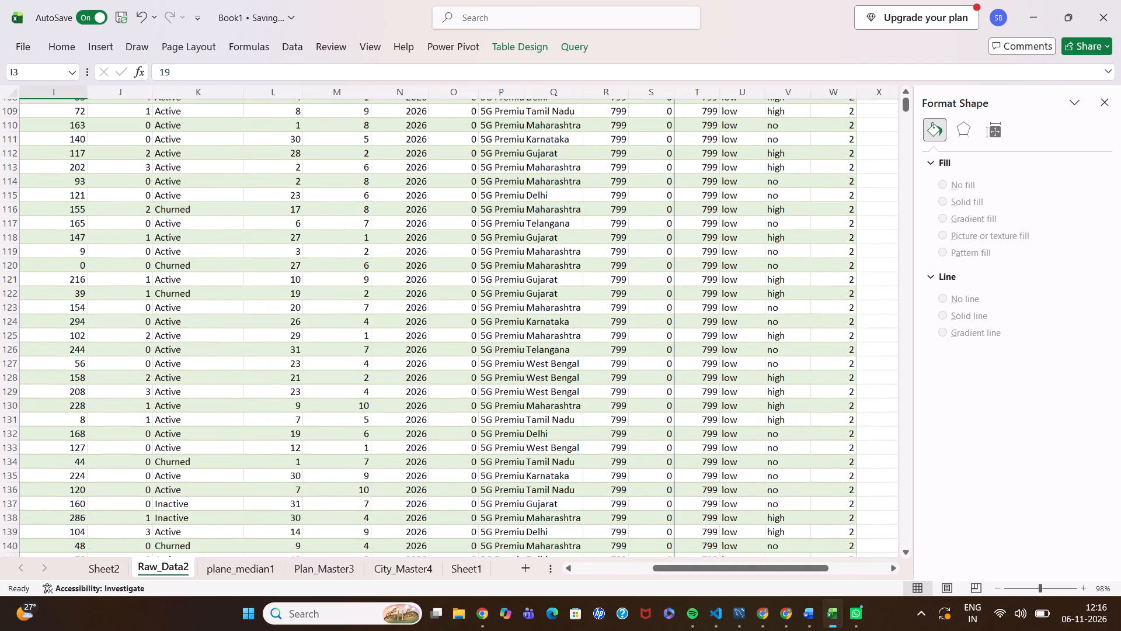
pyautogui.scroll(-5, 732, 299)
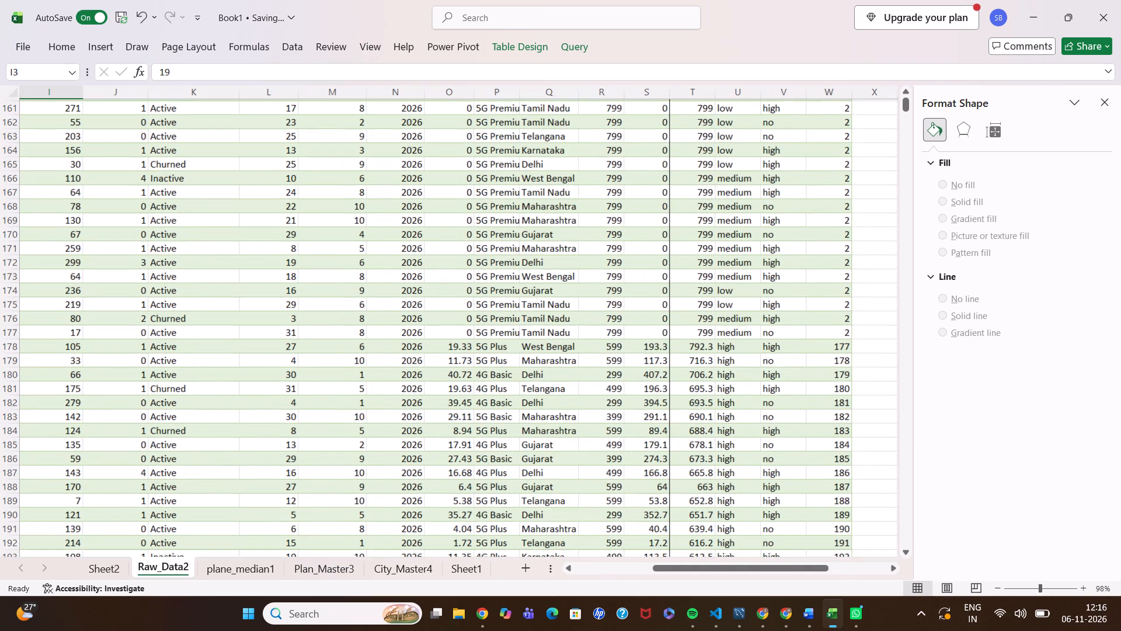
pyautogui.scroll(-1, 732, 299)
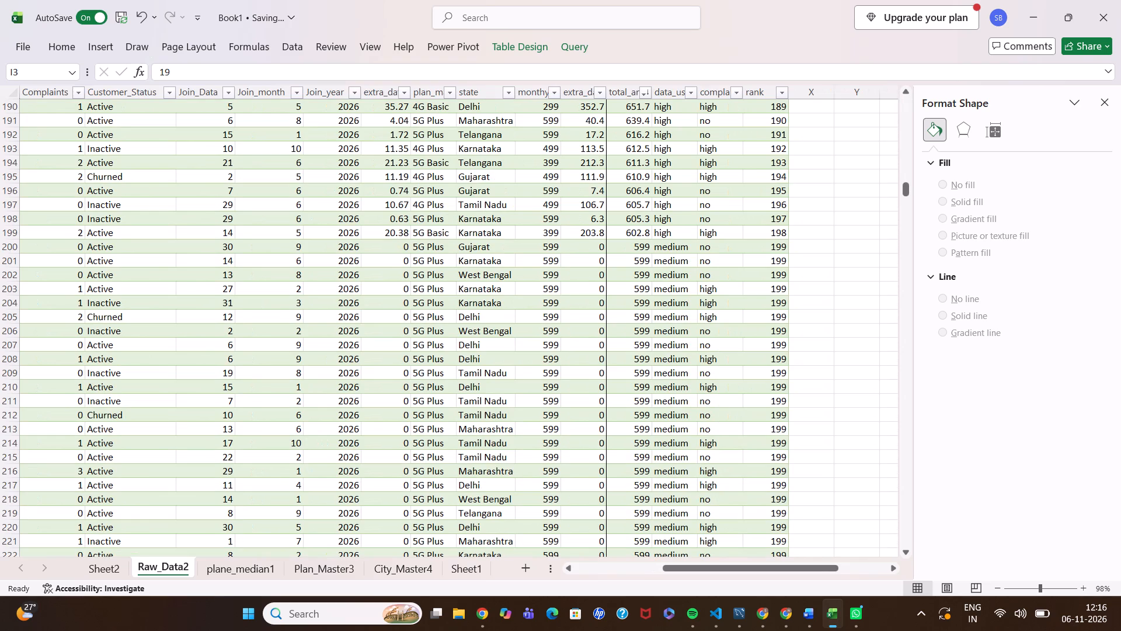
pyautogui.scroll(20, 732, 299)
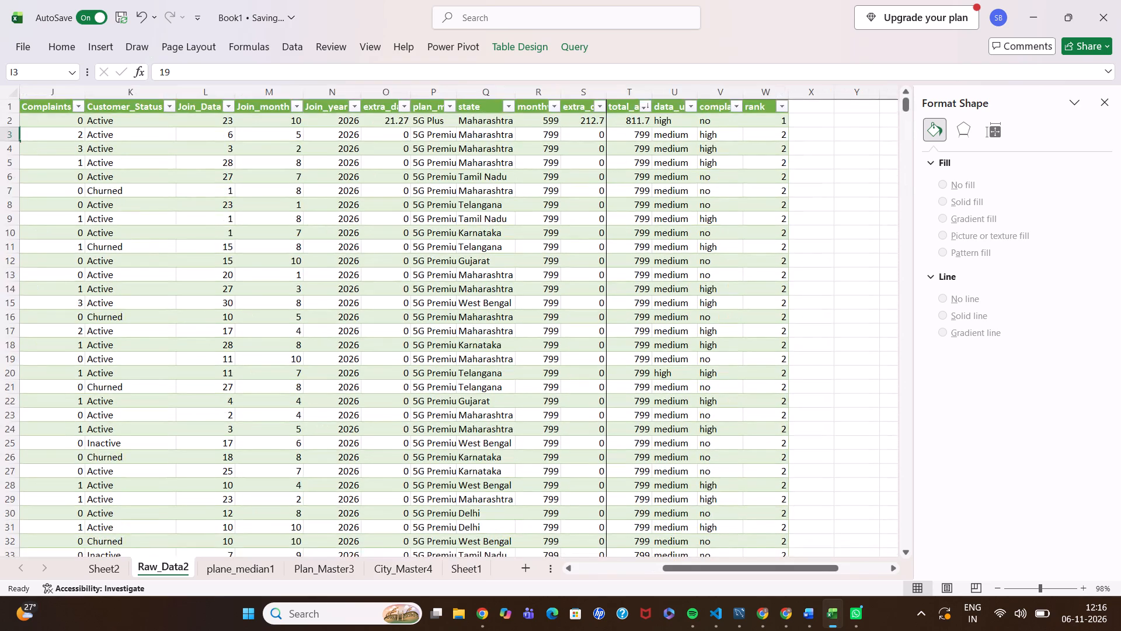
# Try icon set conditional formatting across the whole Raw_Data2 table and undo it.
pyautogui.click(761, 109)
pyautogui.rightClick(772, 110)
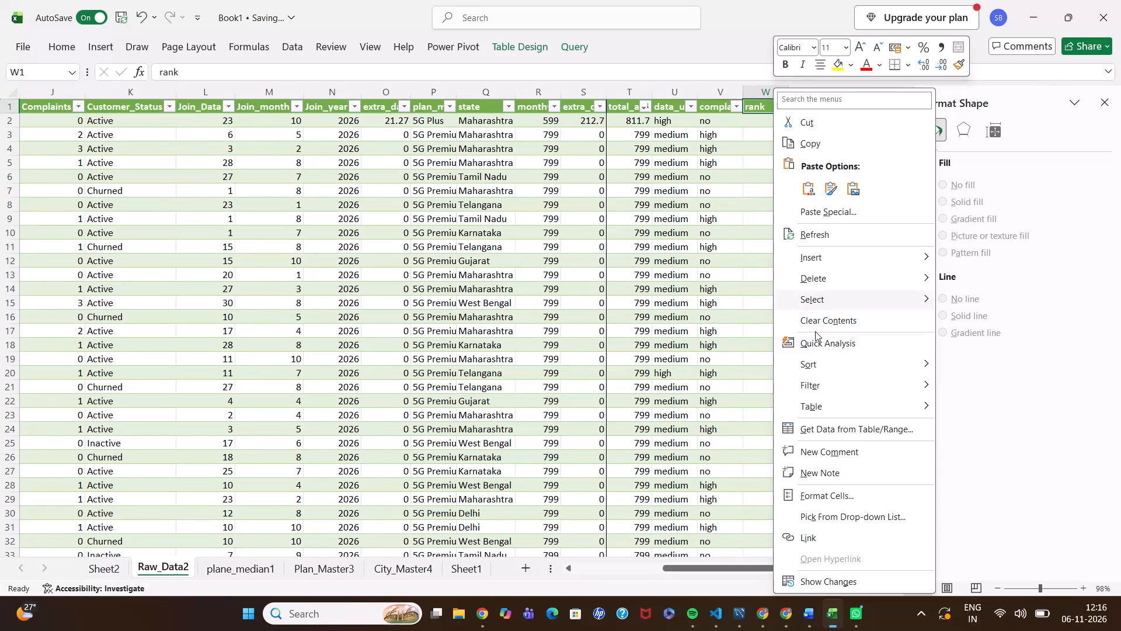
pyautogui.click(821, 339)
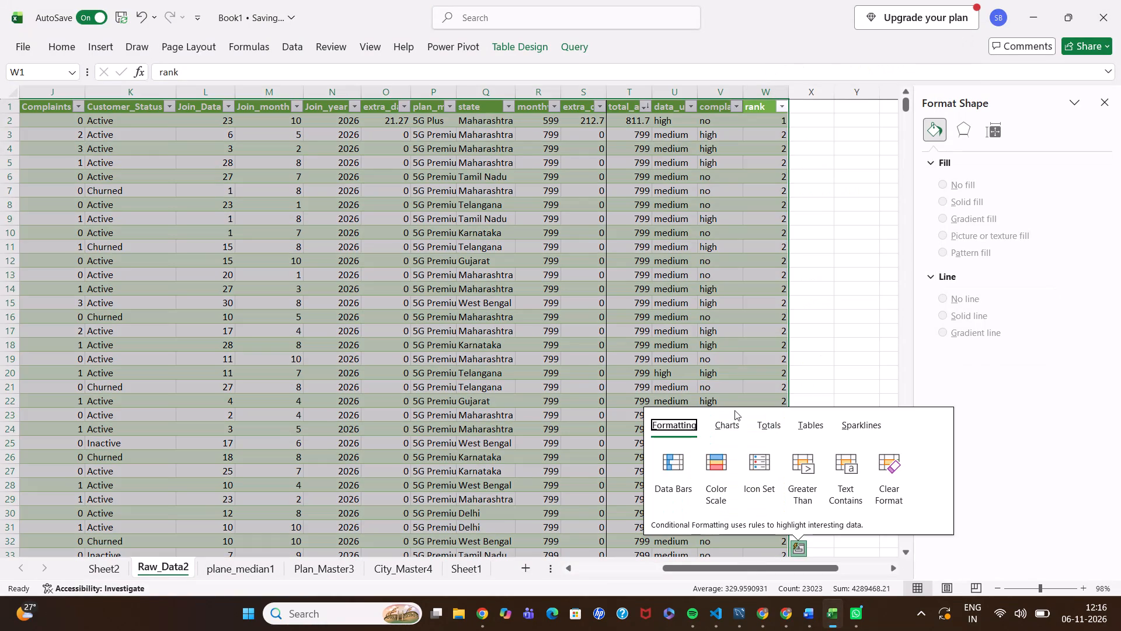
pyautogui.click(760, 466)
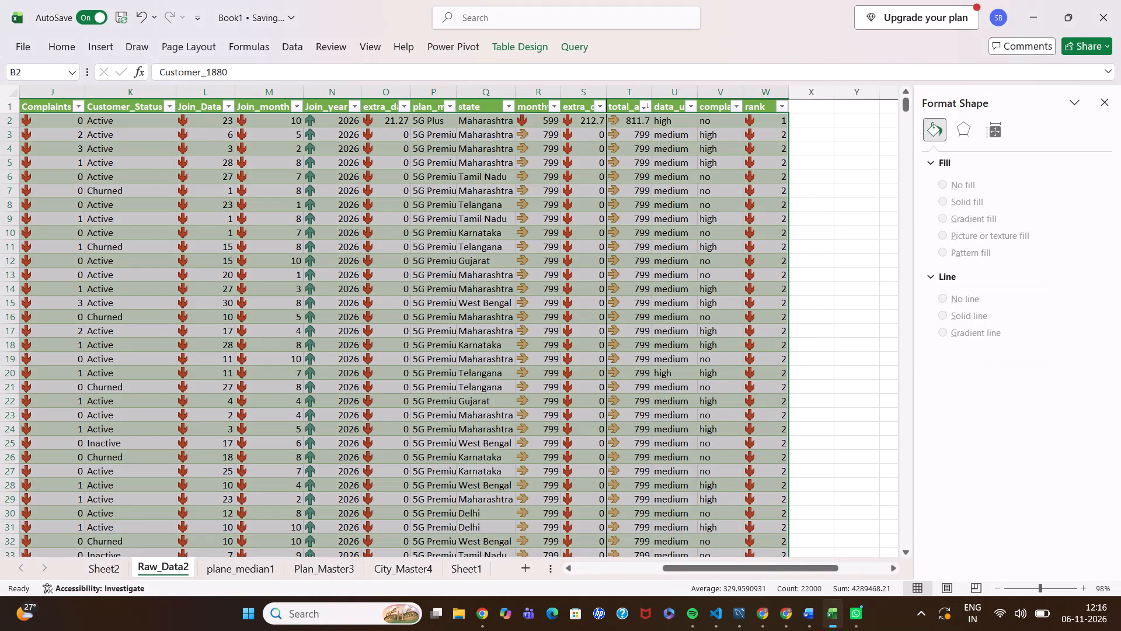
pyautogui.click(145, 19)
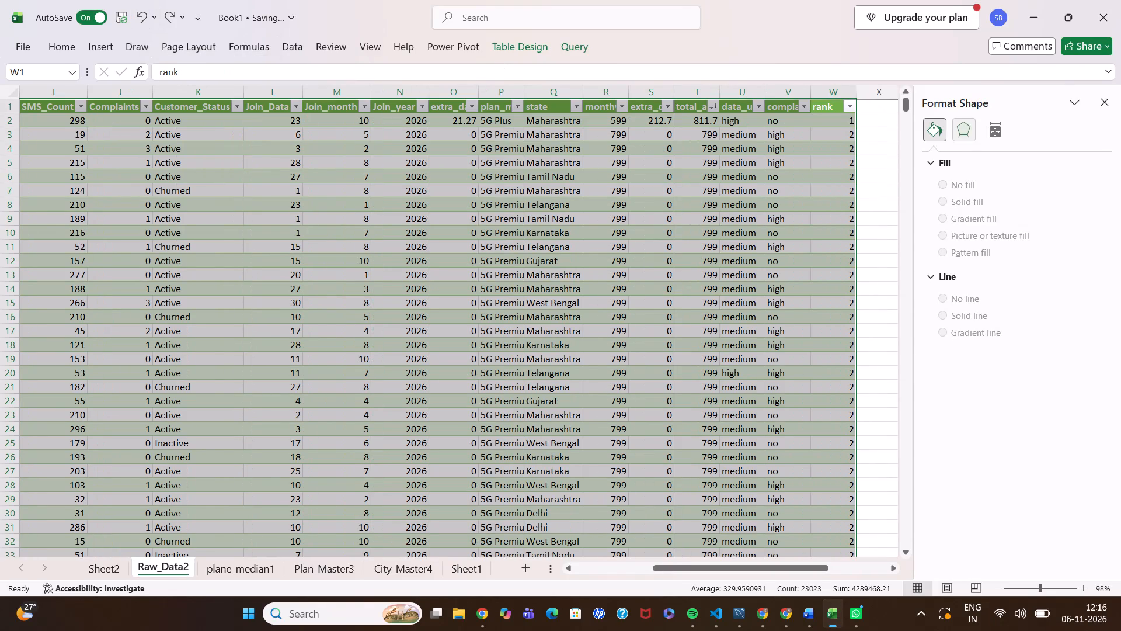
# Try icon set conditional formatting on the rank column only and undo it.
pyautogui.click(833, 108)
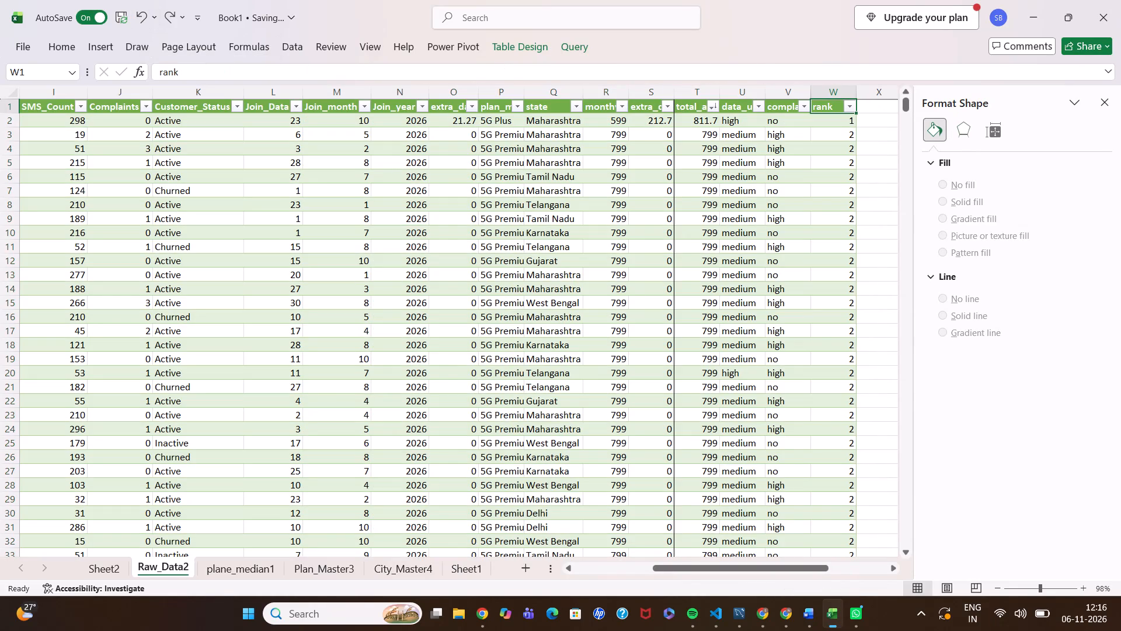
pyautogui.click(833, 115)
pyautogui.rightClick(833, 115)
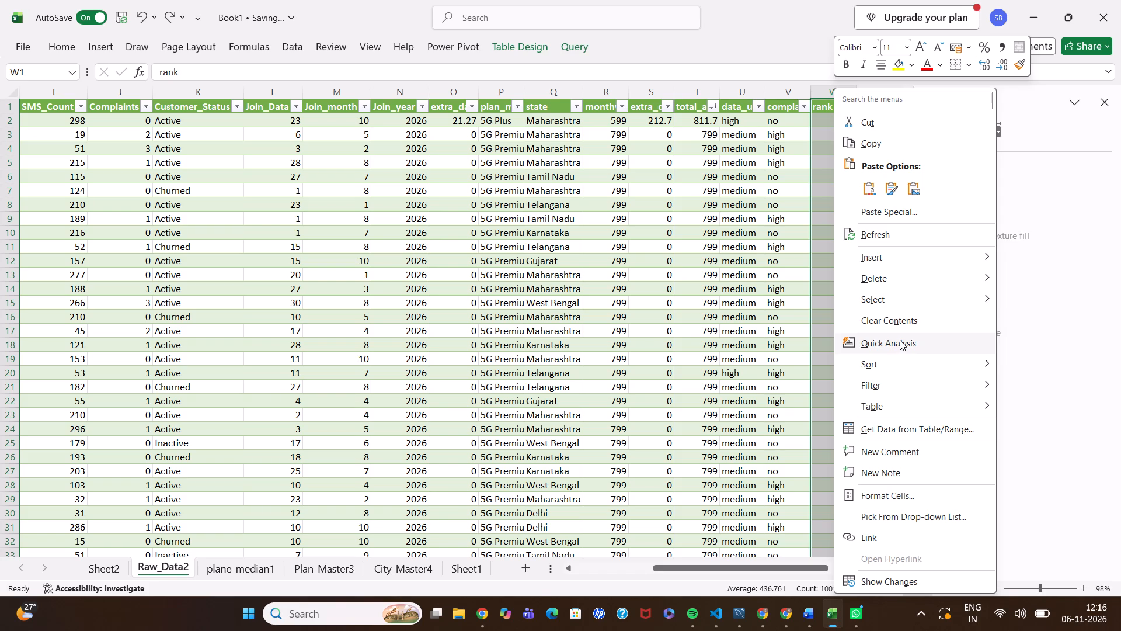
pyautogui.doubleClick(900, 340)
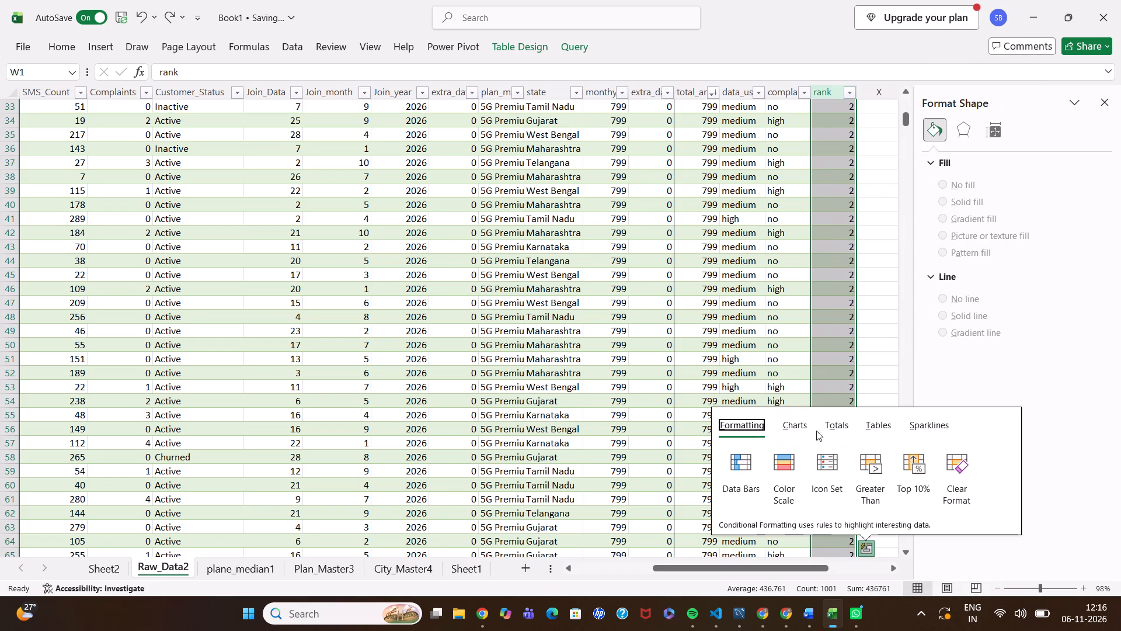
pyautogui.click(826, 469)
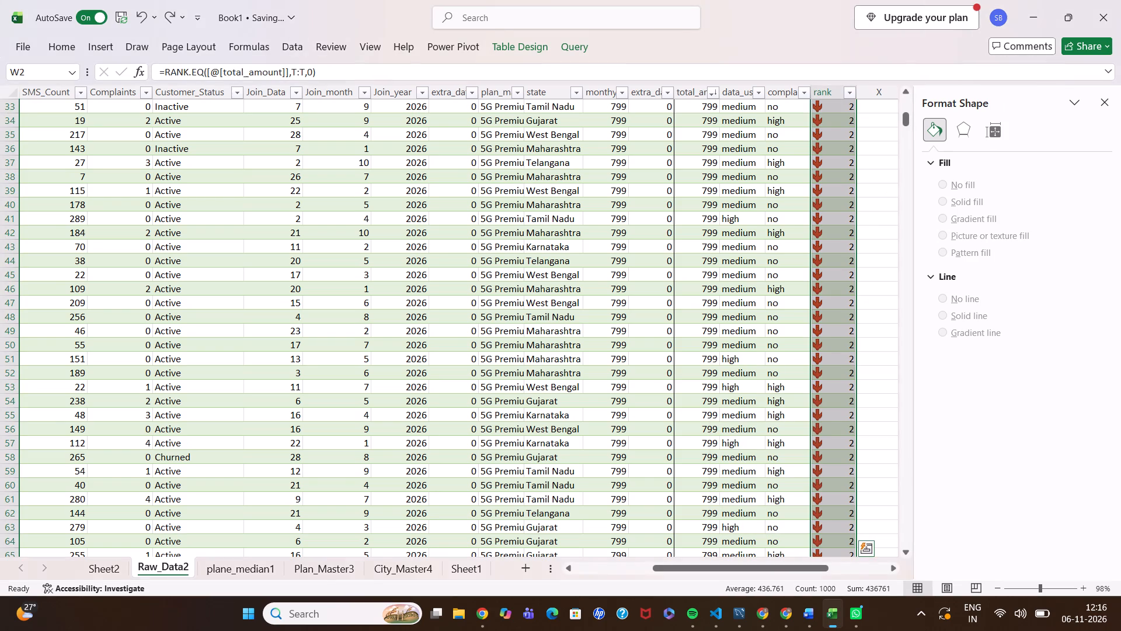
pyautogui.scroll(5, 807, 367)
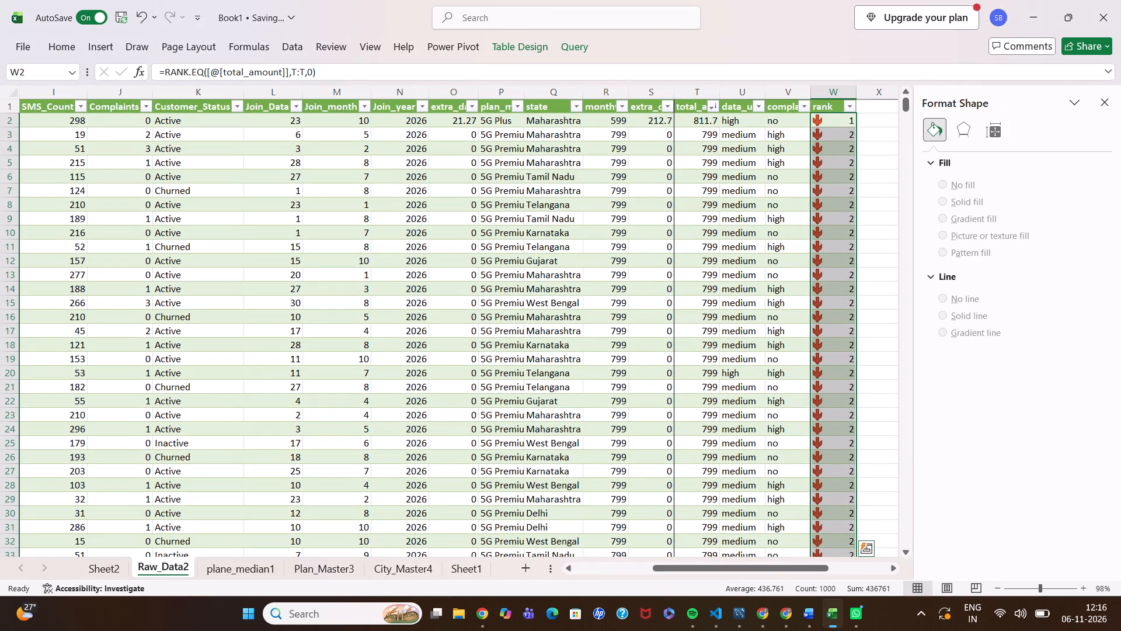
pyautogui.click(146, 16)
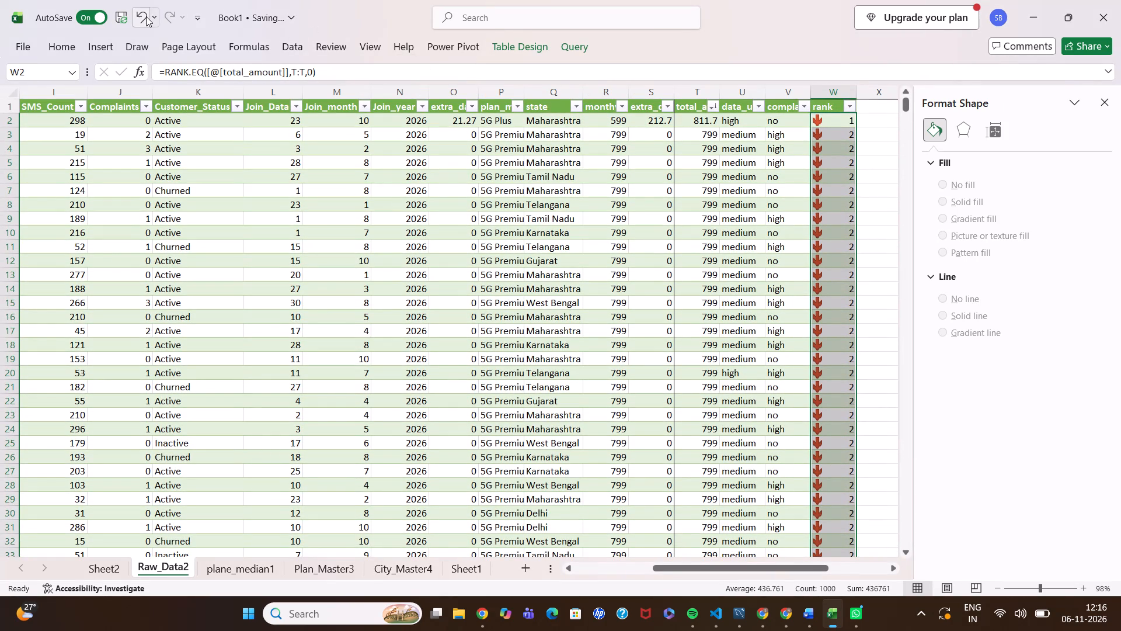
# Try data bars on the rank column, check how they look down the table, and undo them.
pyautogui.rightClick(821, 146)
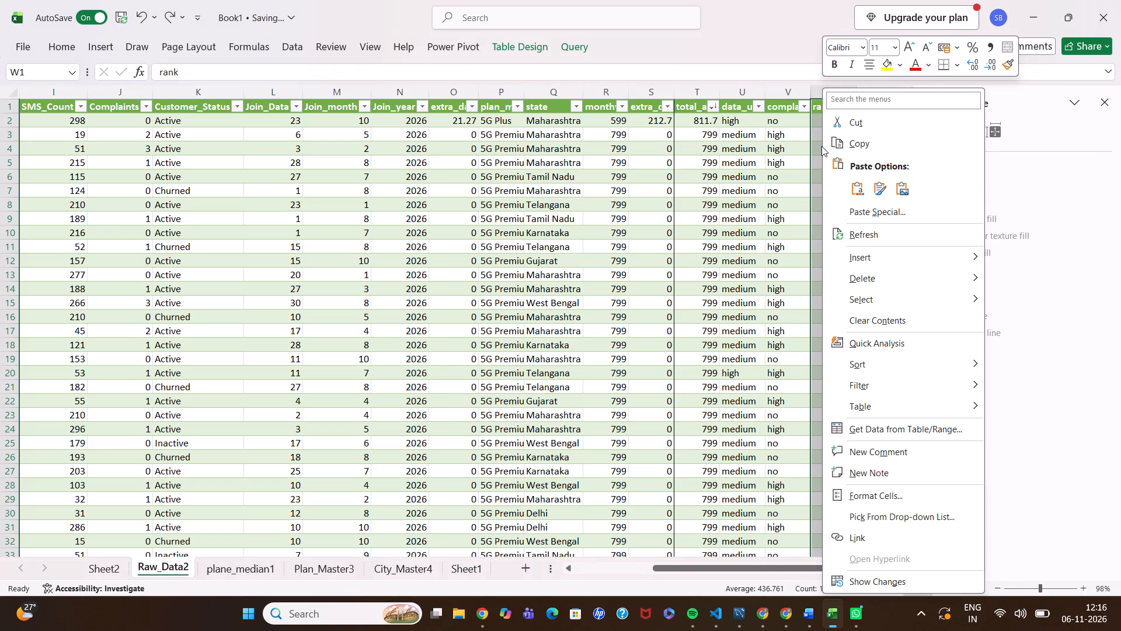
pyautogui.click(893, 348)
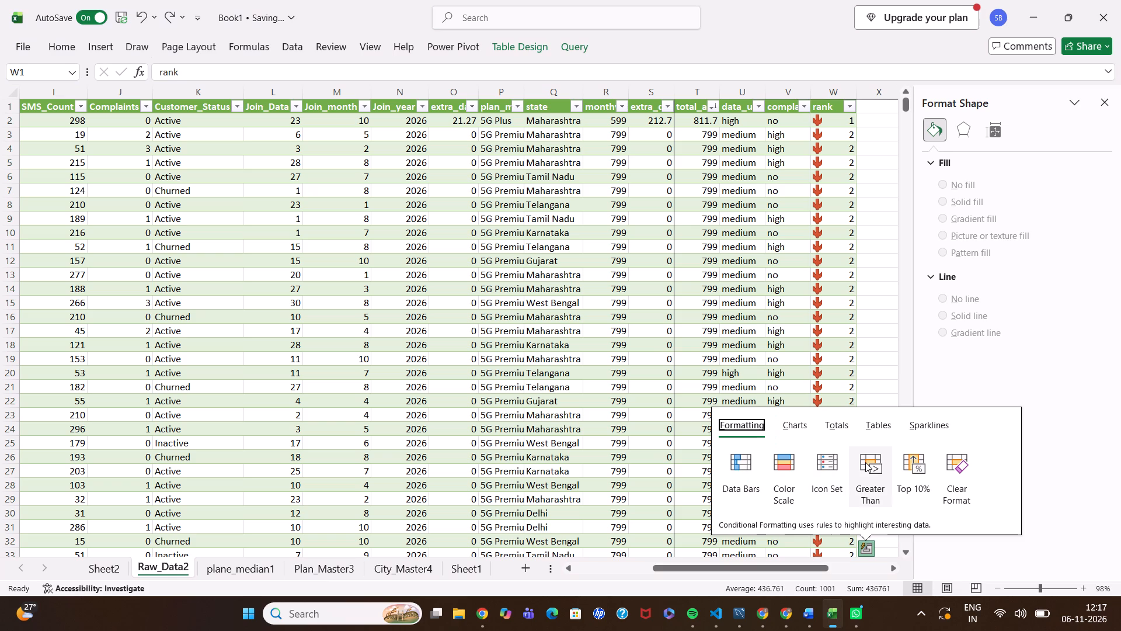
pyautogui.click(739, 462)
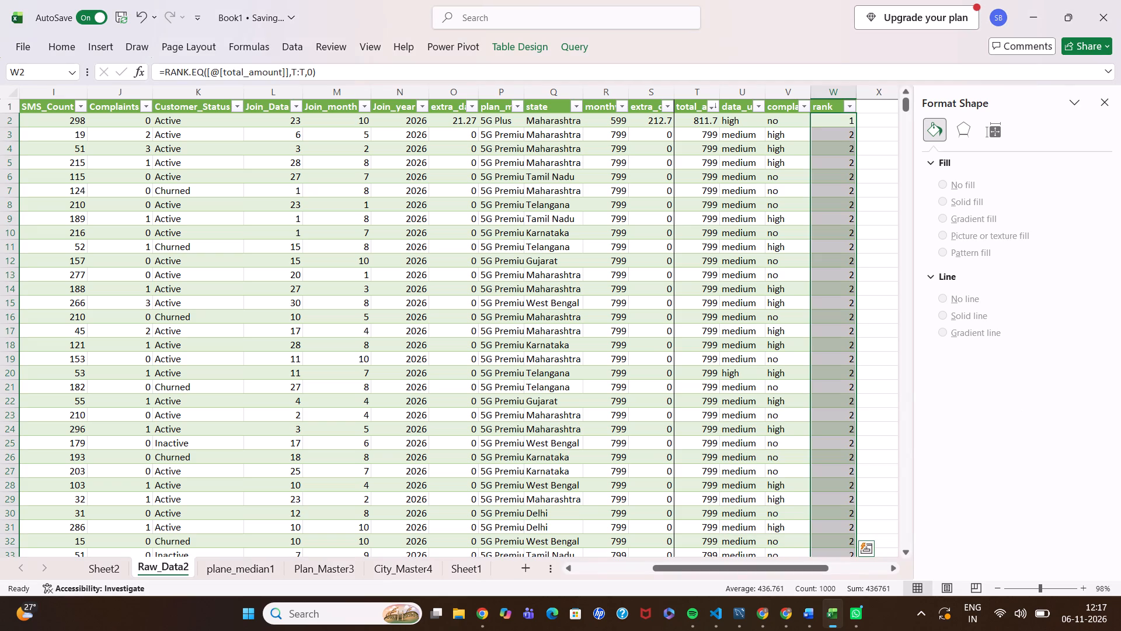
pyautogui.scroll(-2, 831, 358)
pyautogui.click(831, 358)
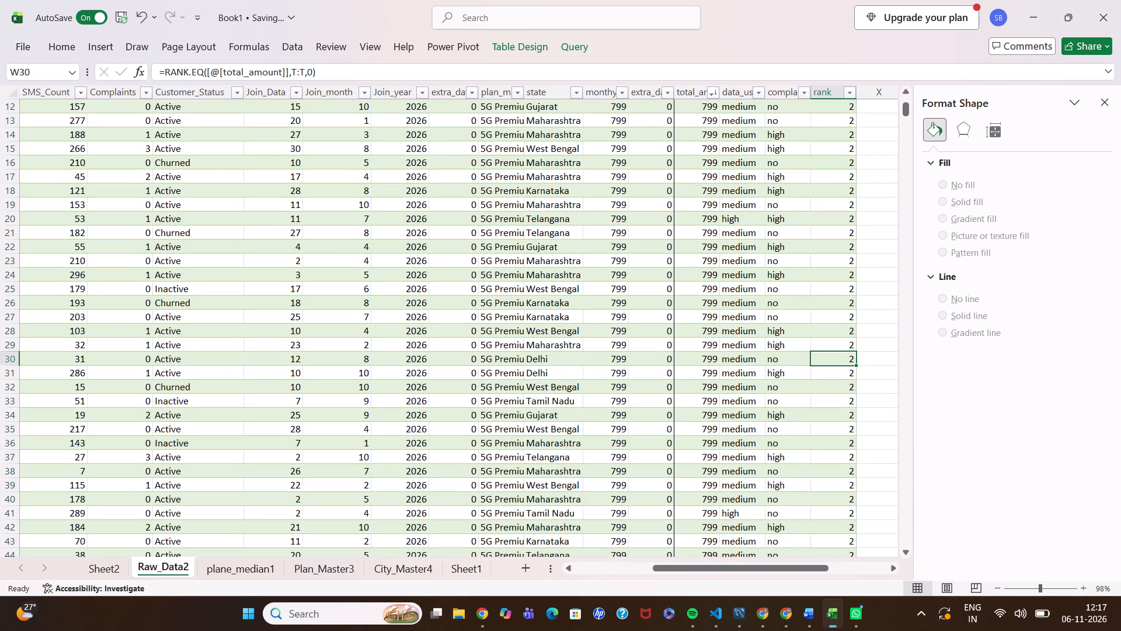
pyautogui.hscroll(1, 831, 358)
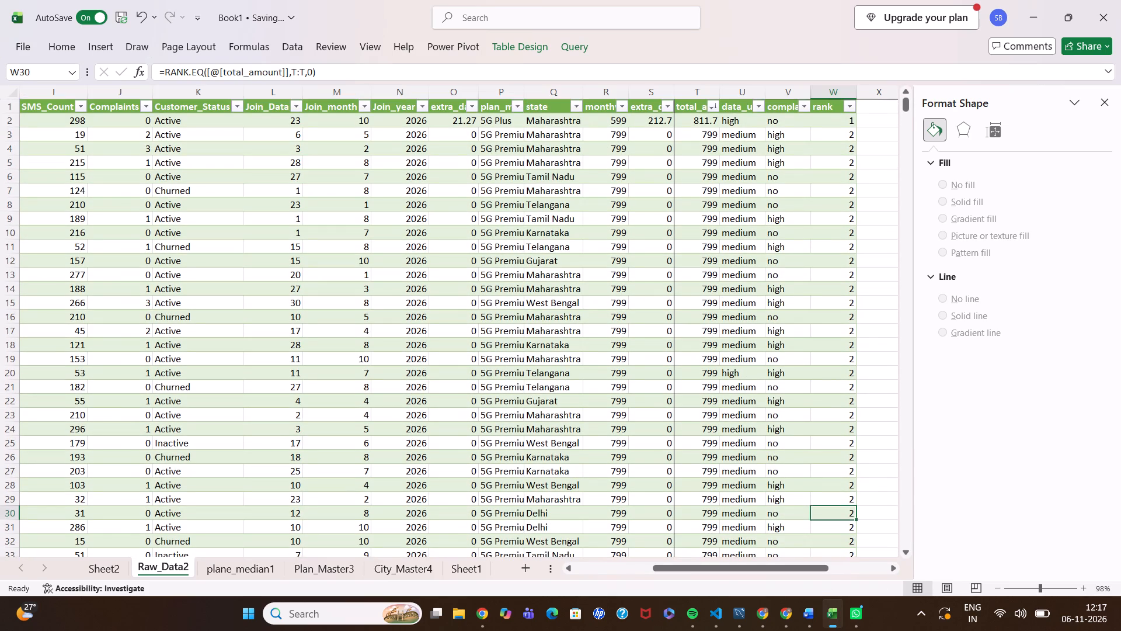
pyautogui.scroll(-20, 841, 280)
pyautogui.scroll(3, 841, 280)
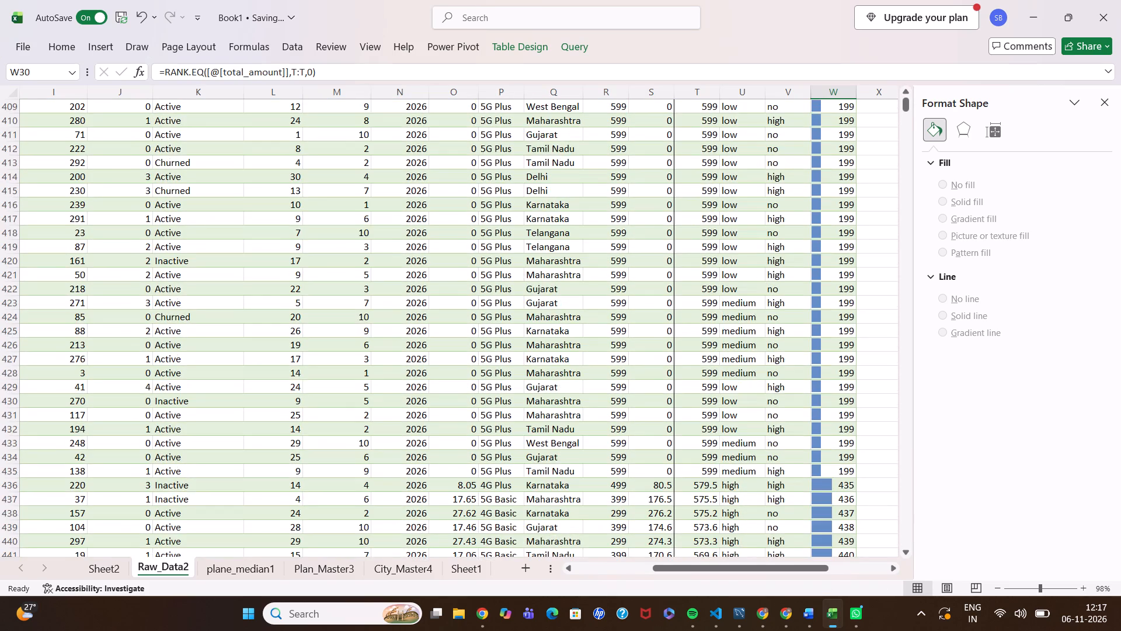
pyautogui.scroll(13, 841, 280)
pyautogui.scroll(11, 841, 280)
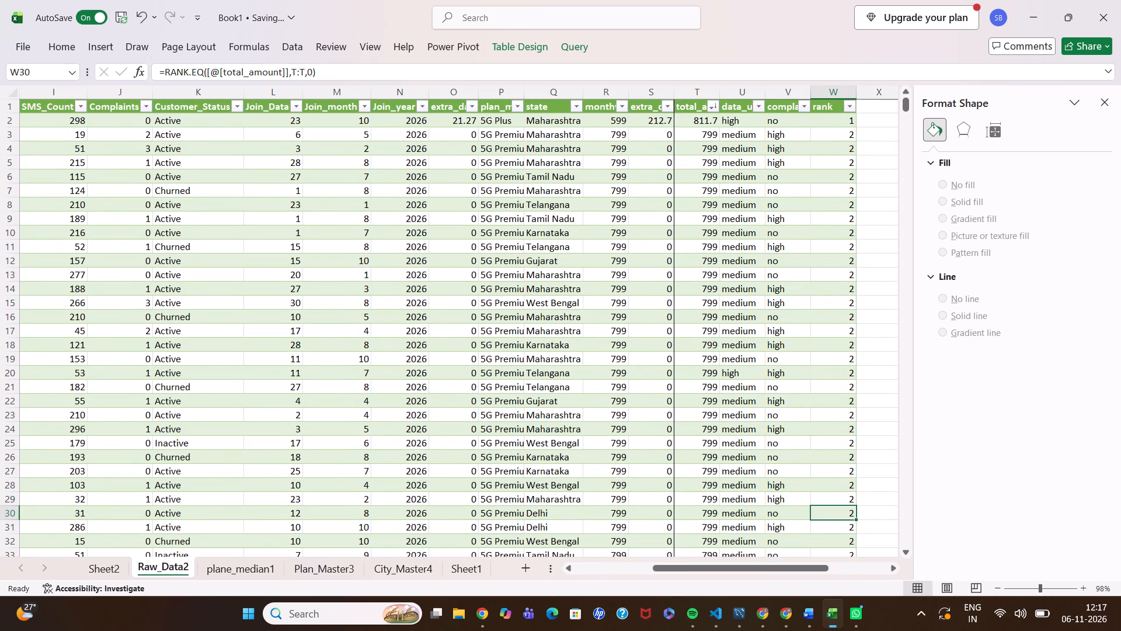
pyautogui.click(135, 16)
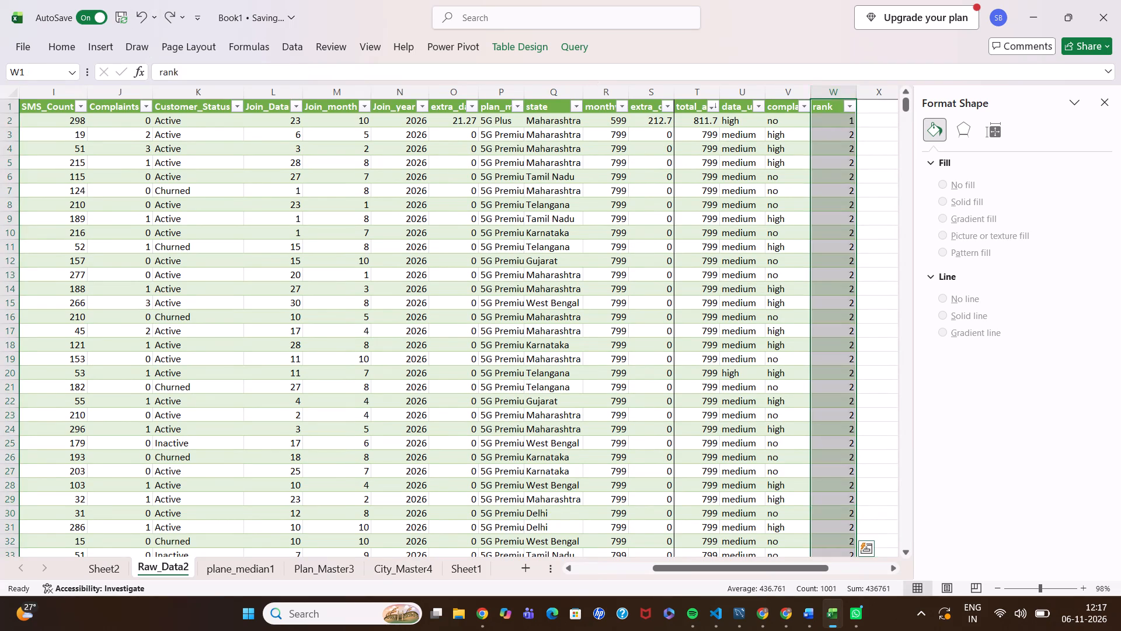
# Look through the Quick Analysis totals, tables, sparklines and formatting options for the rank column.
pyautogui.rightClick(833, 106)
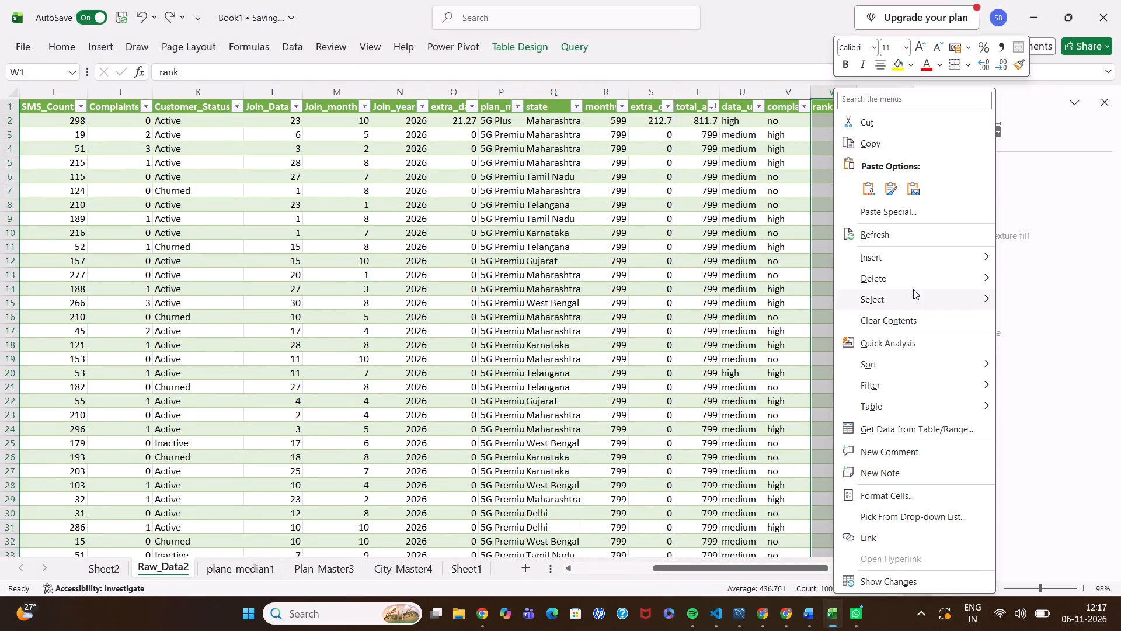
pyautogui.click(897, 340)
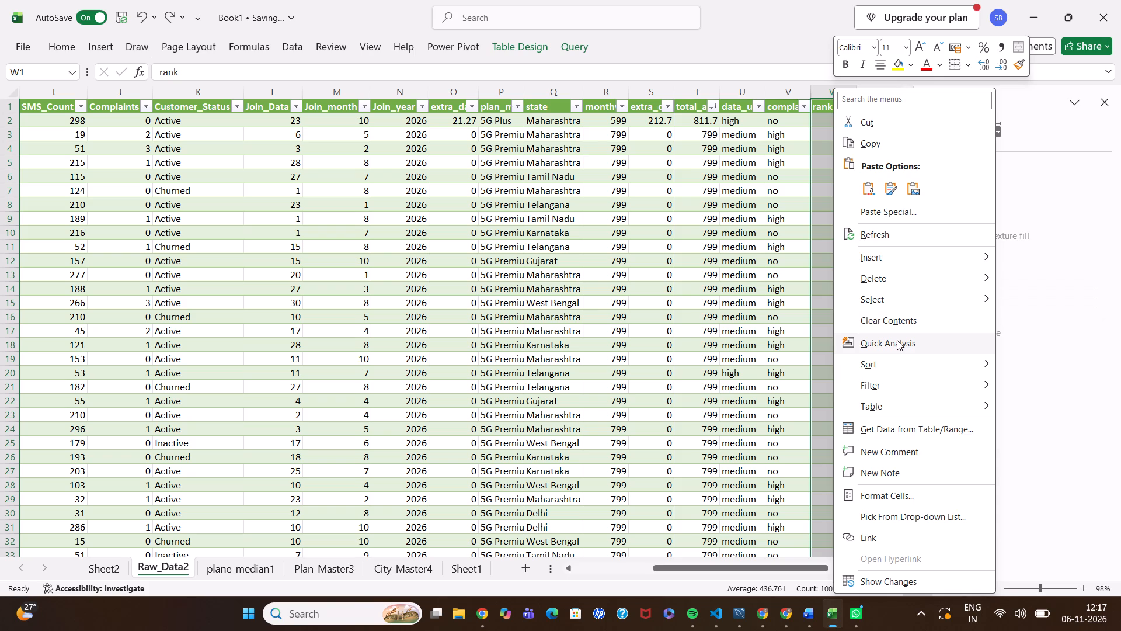
pyautogui.click(795, 419)
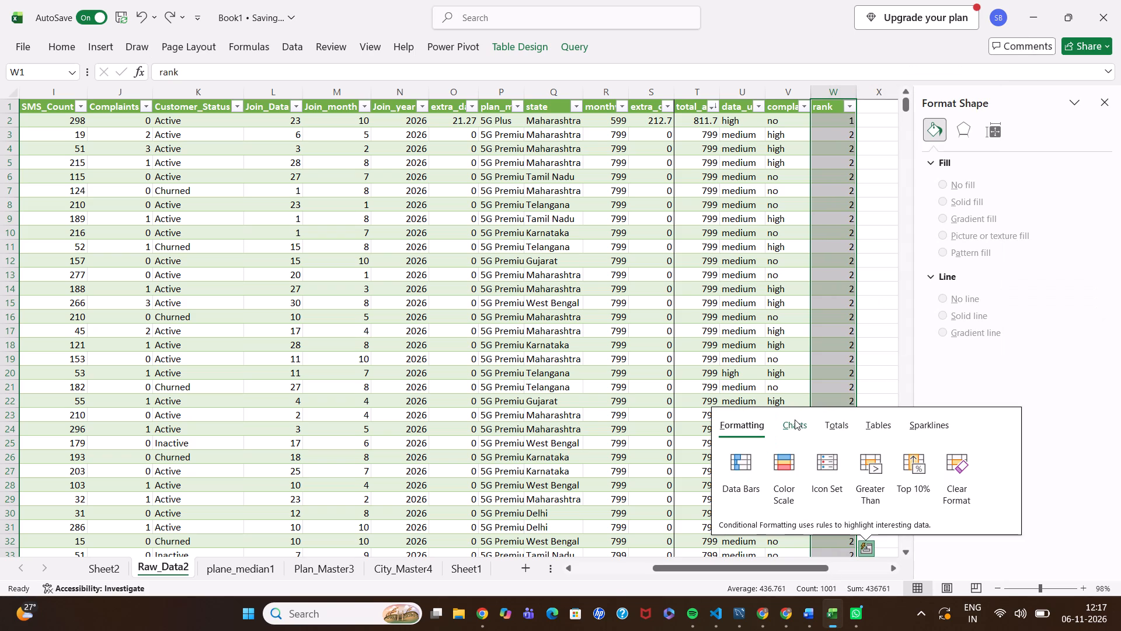
pyautogui.click(837, 424)
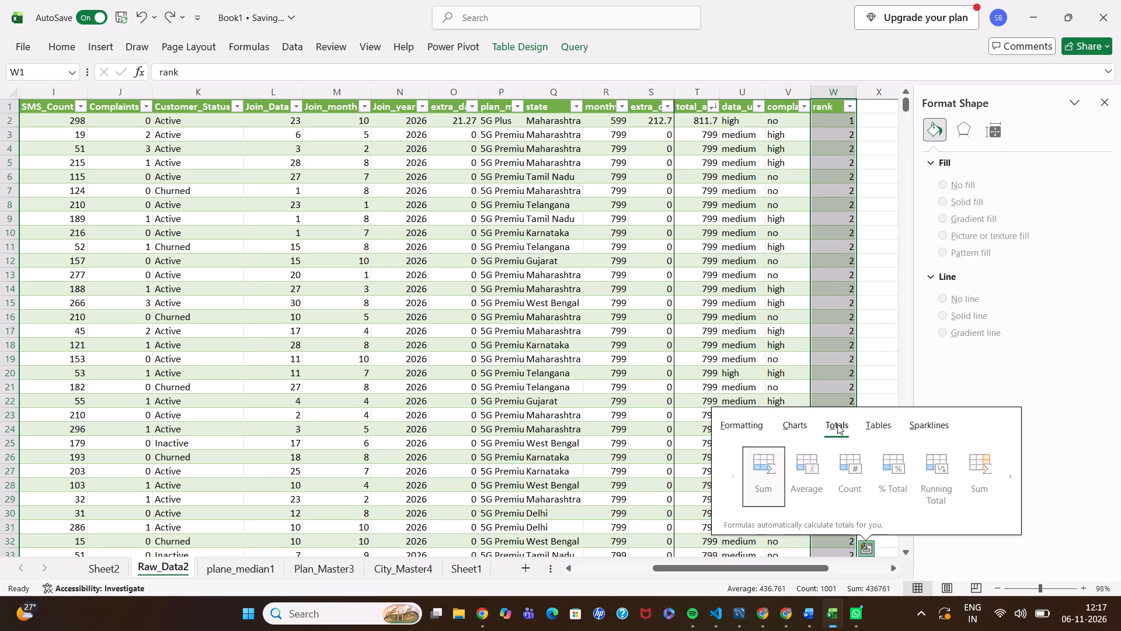
pyautogui.click(872, 426)
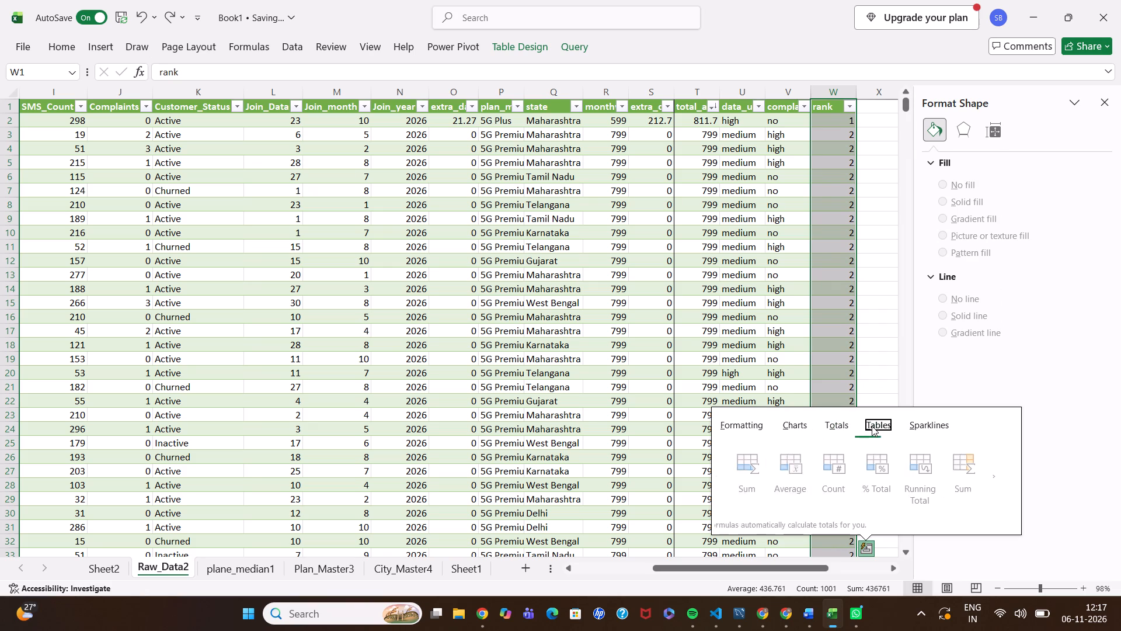
pyautogui.click(917, 424)
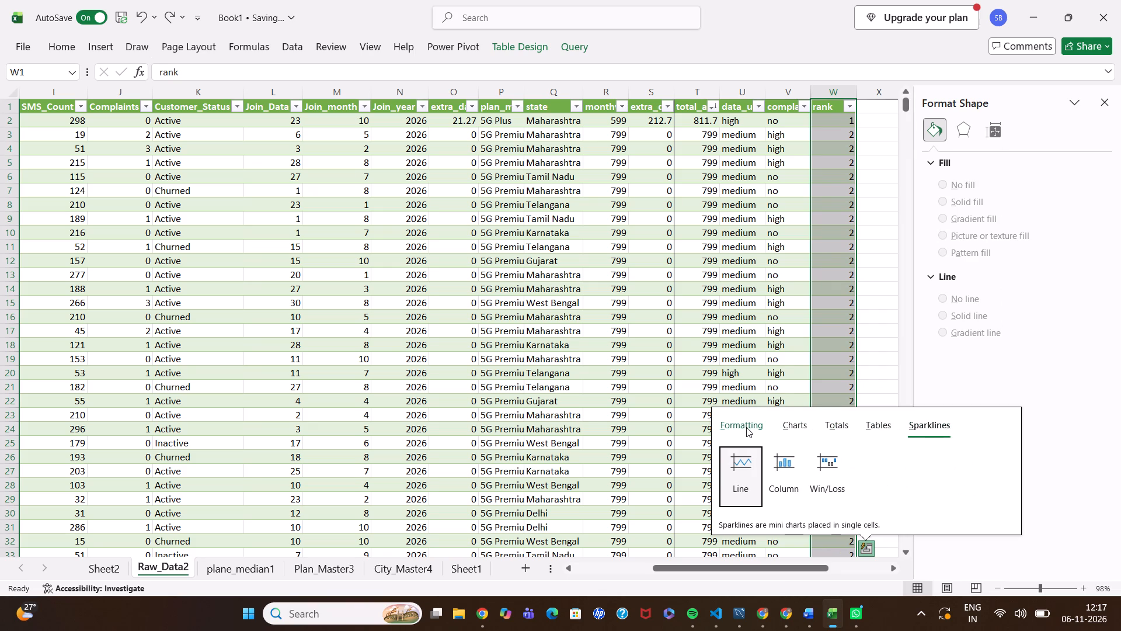
pyautogui.click(746, 427)
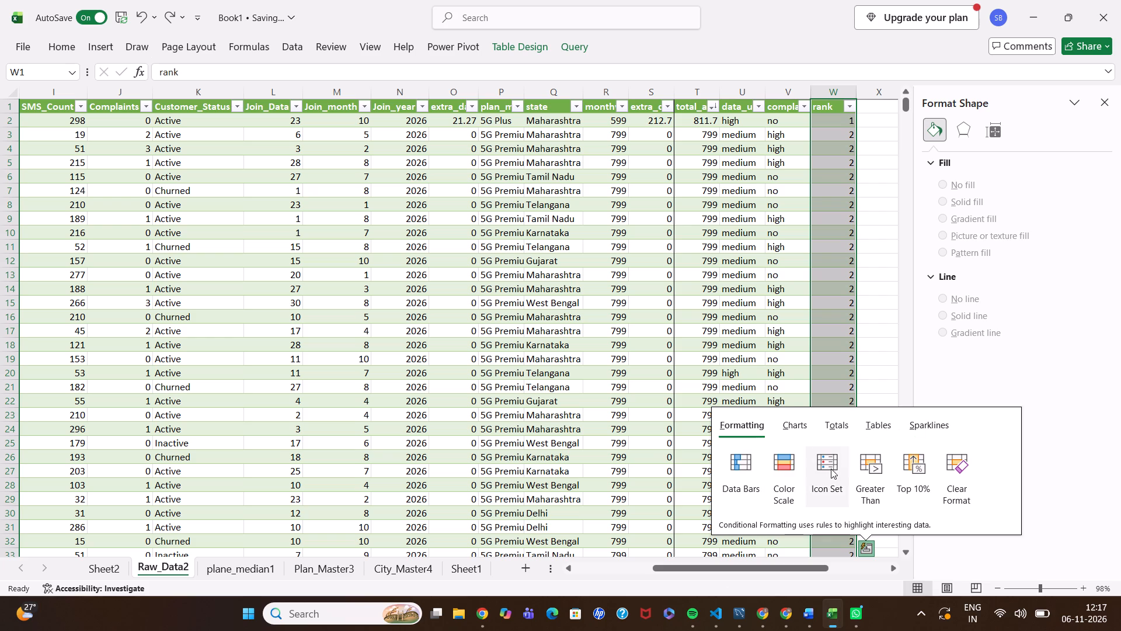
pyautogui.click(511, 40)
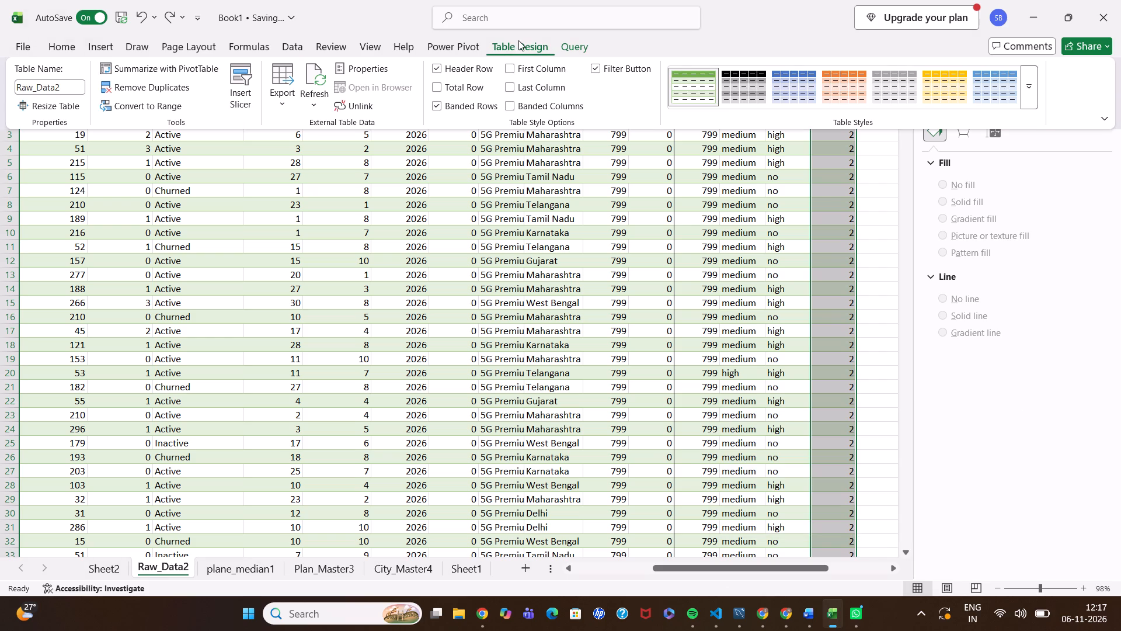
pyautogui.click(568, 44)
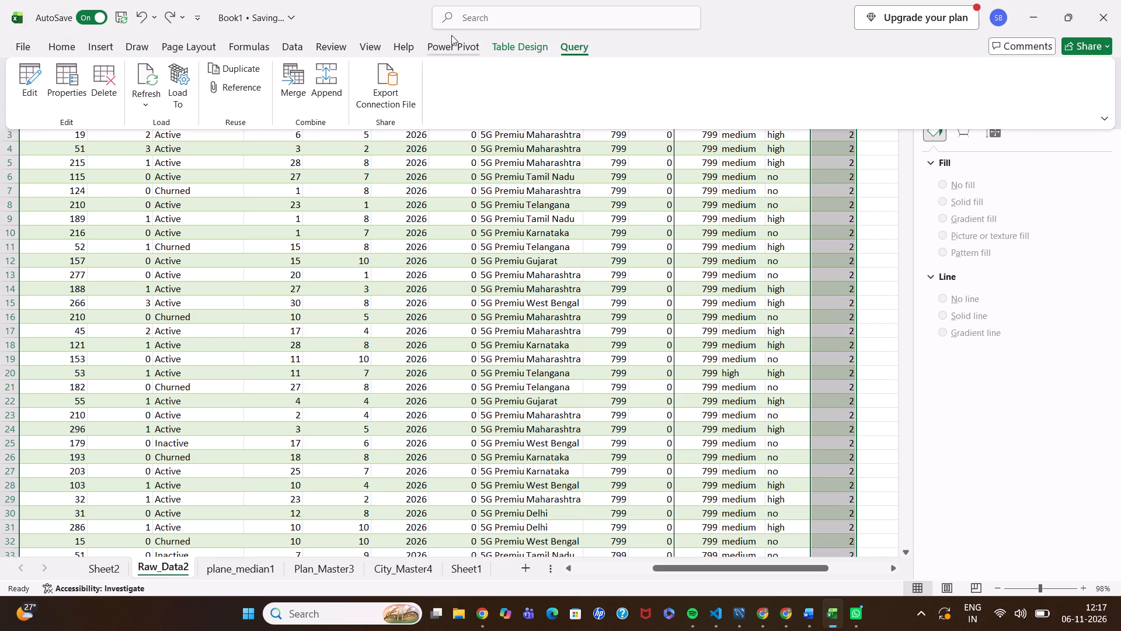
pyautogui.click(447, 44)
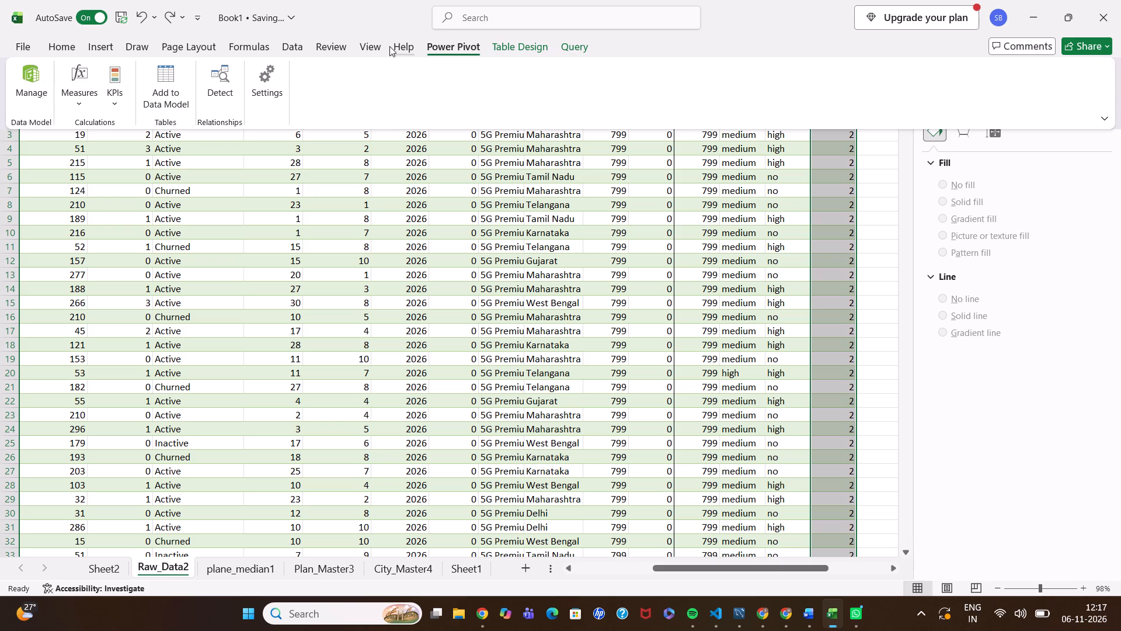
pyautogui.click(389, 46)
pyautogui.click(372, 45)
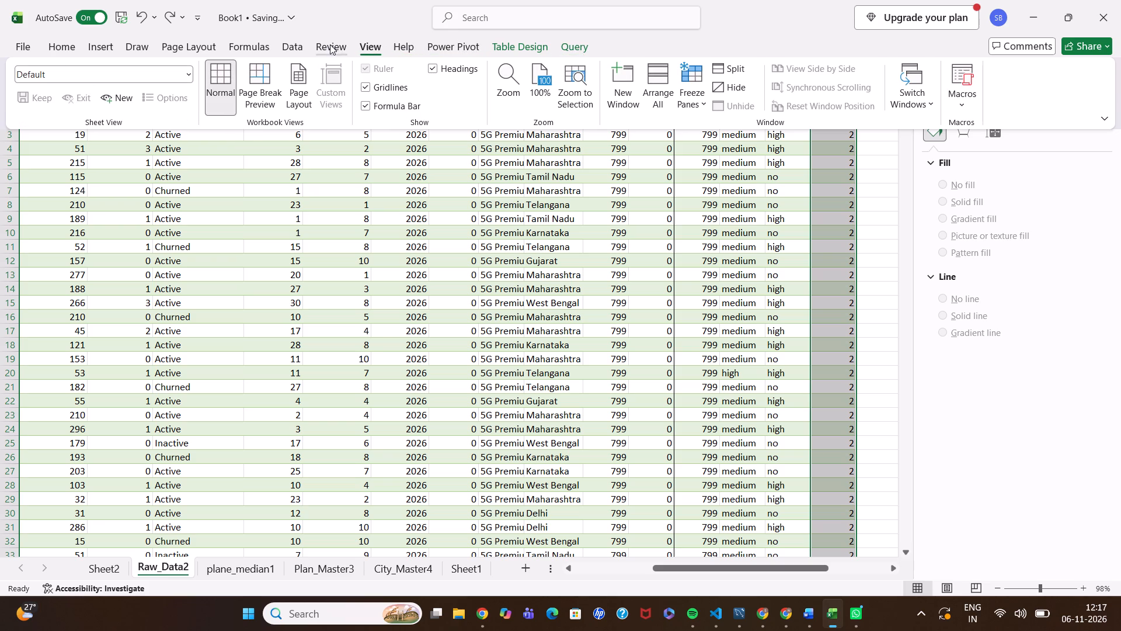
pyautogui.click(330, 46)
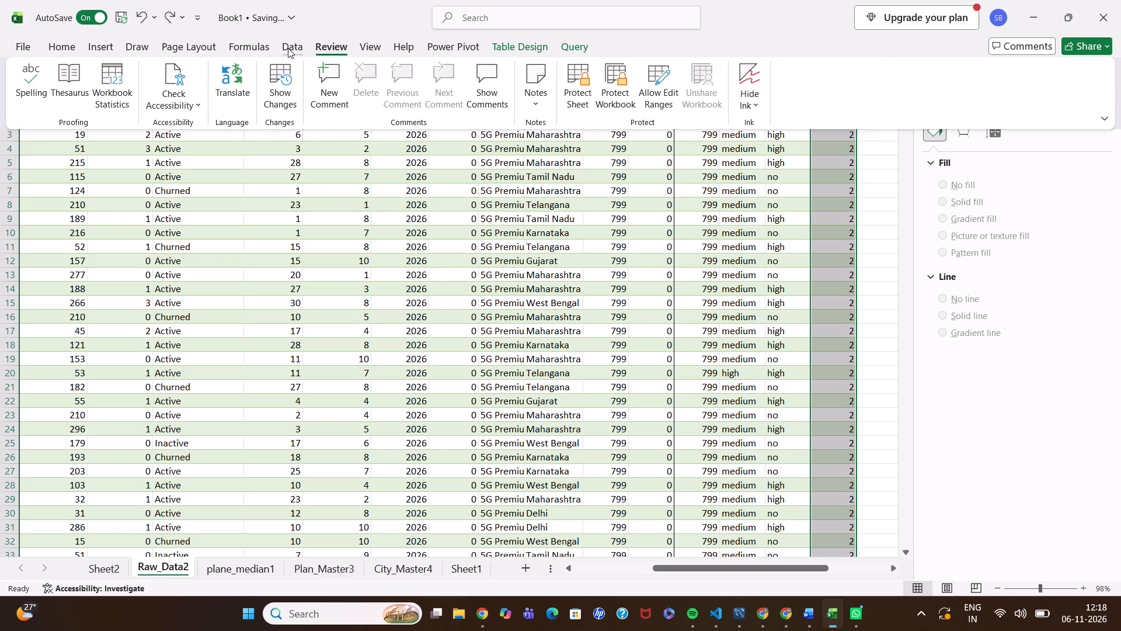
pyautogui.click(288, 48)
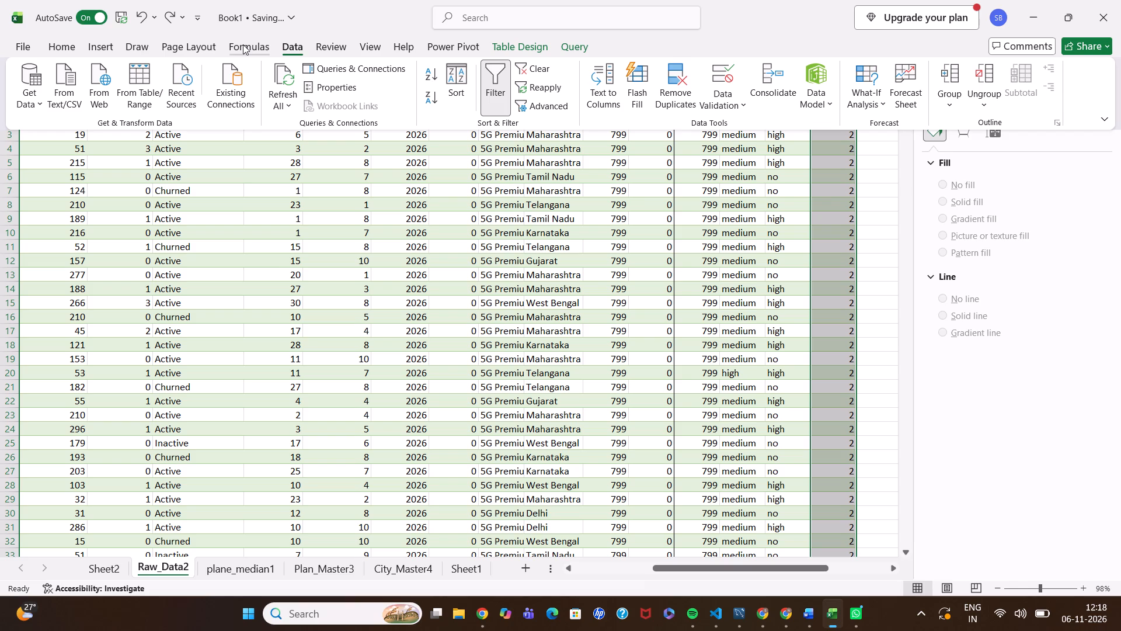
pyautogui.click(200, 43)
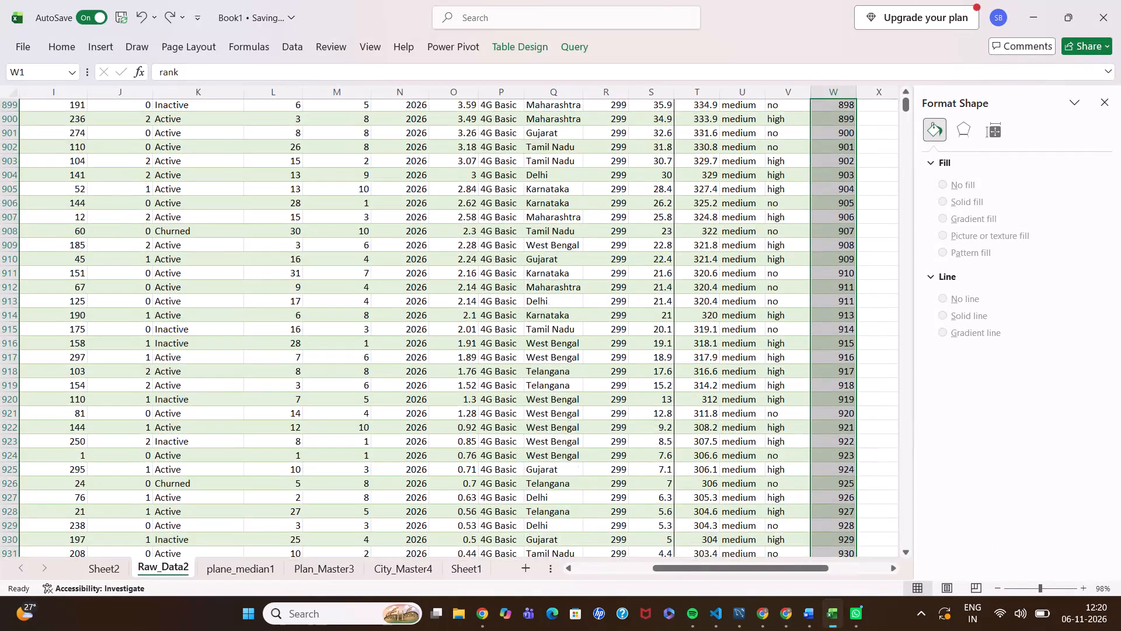
pyautogui.scroll(-5, 715, 375)
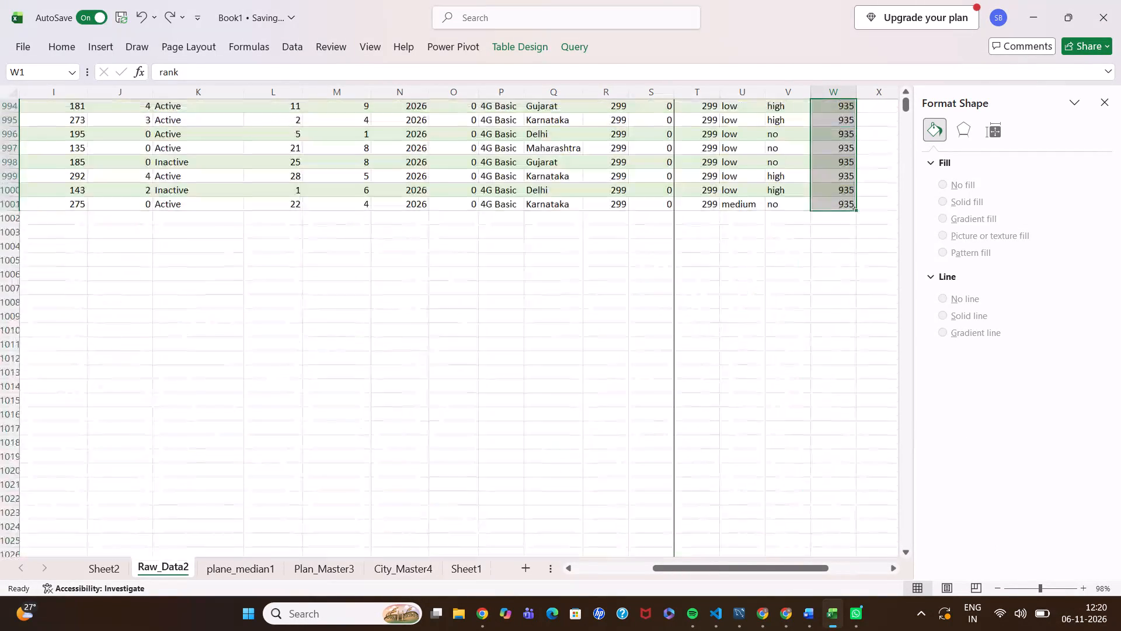
pyautogui.scroll(12, 715, 375)
pyautogui.scroll(20, 715, 375)
pyautogui.scroll(10, 715, 375)
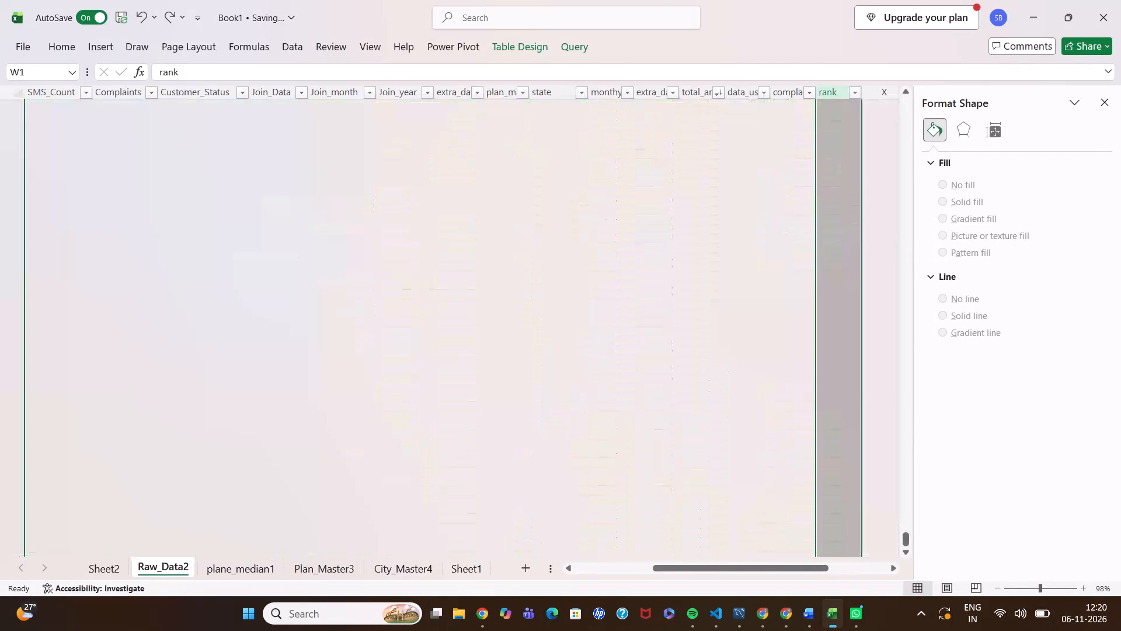
pyautogui.scroll(19, 715, 375)
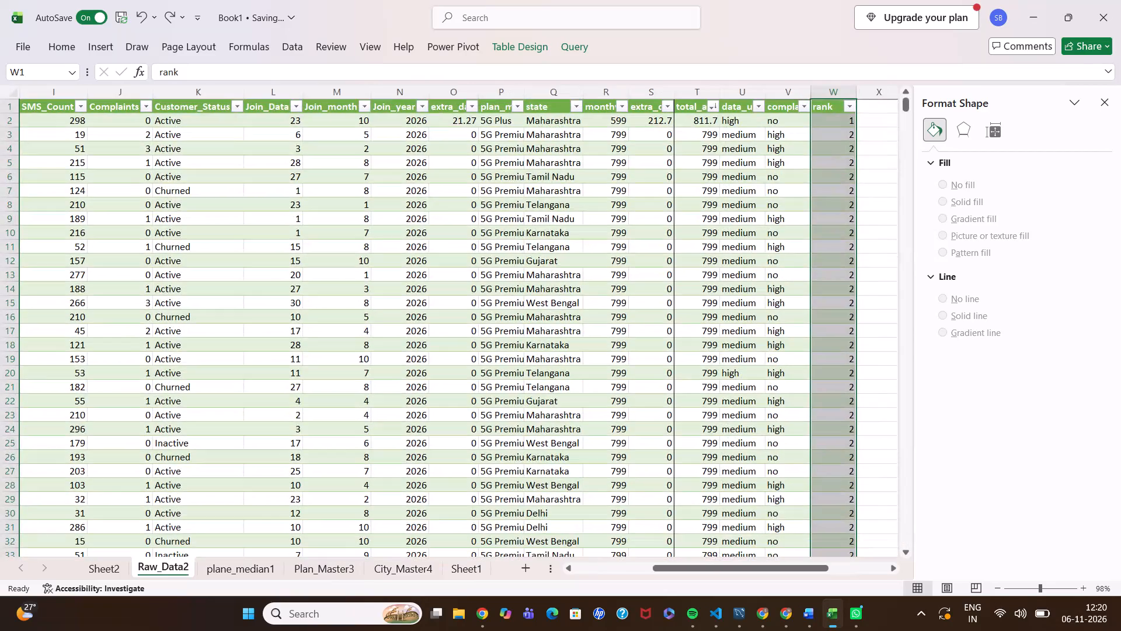
# Wrap the rank column's formula in an IF: =IF(RANK.EQ([@[total_amount]],T:T,0)<=10,1,0).
pyautogui.doubleClick(830, 116)
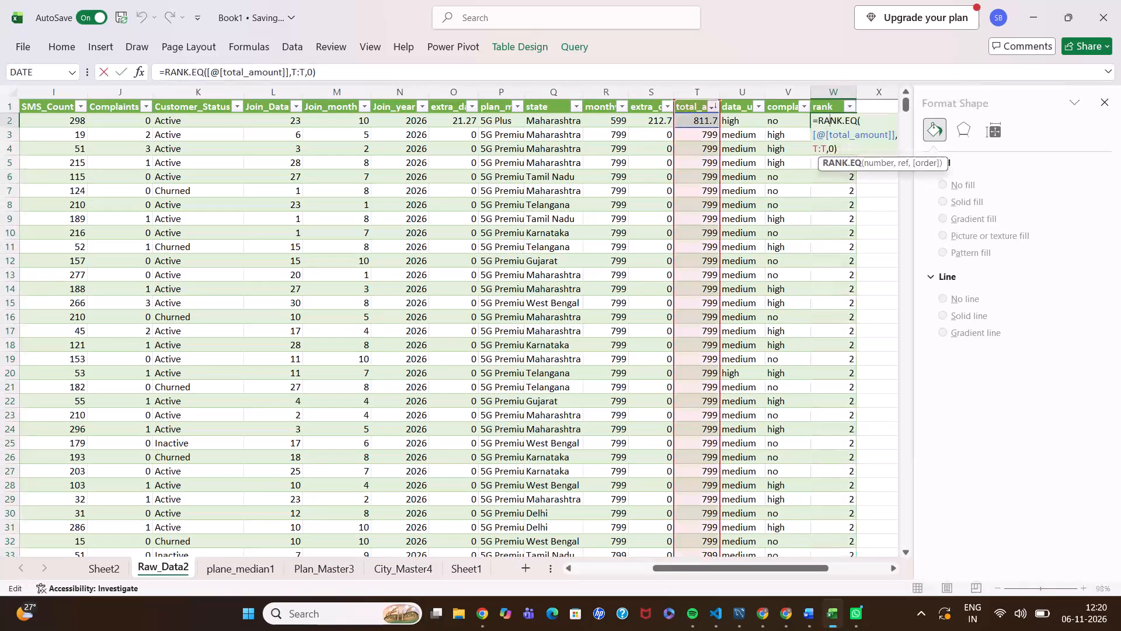
pyautogui.click(818, 119)
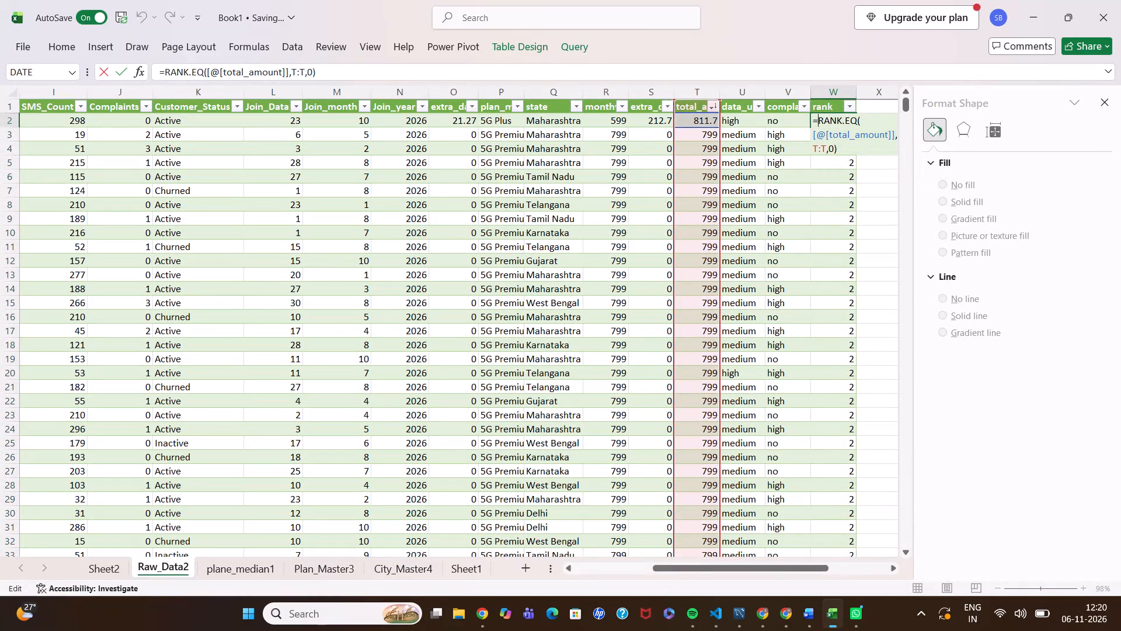
pyautogui.write('id')
pyautogui.press('BackSpace')
pyautogui.press('f')
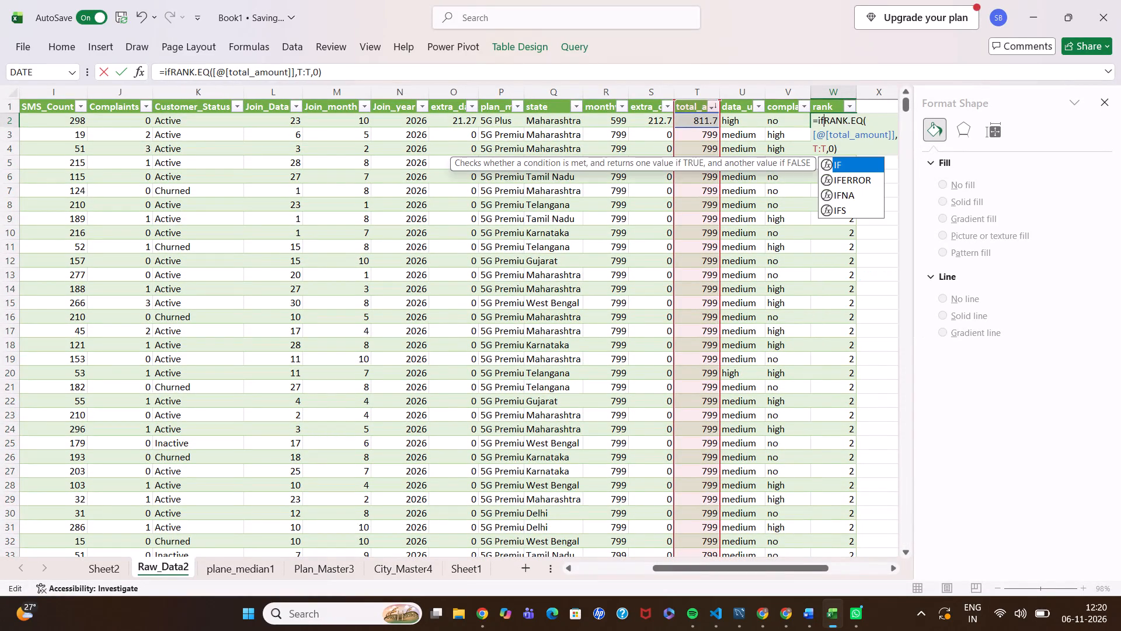
pyautogui.hotkey('shift', '(')
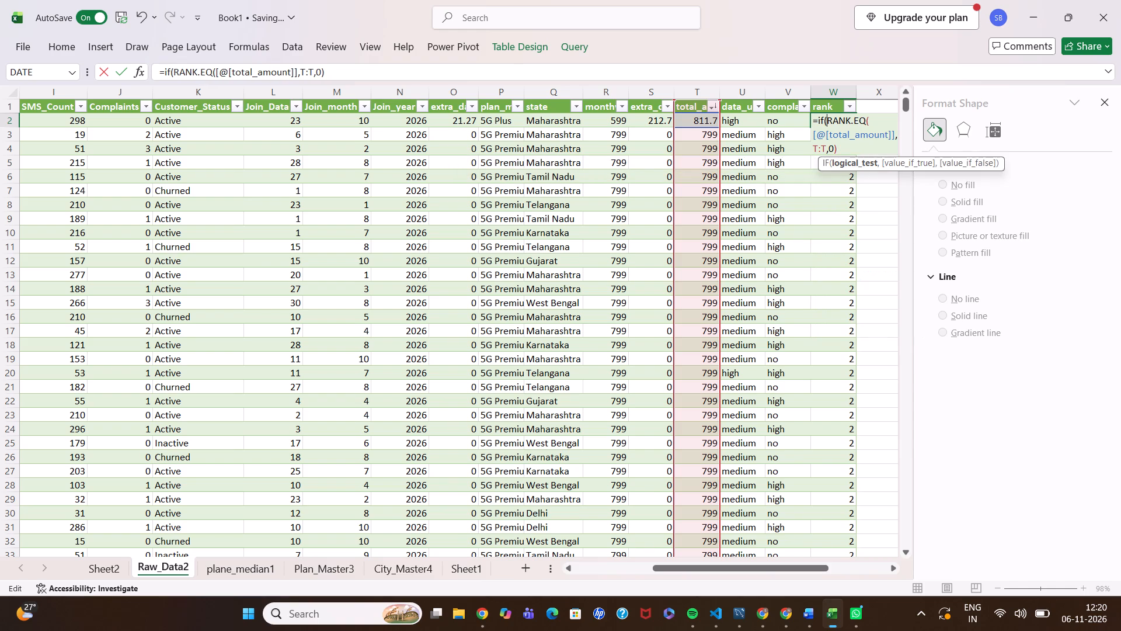
pyautogui.click(839, 148)
pyautogui.write('<=10')
pyautogui.write(',1,0')
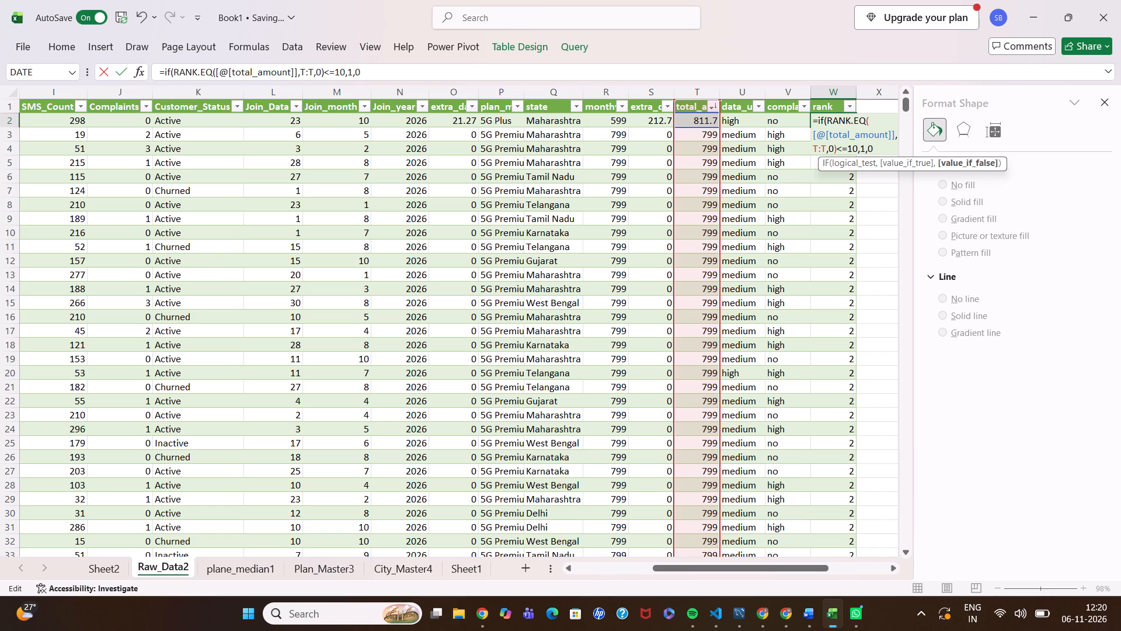
pyautogui.press('Return')
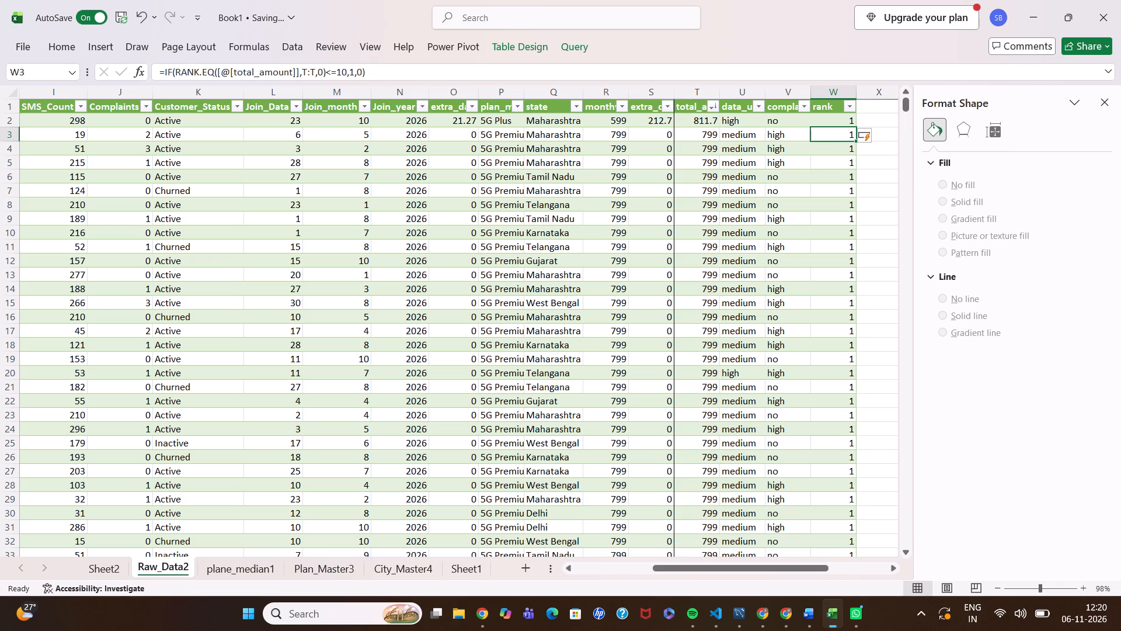
# Check the rank column's 1 and 0 flags down the whole table and return to the top.
pyautogui.scroll(-16, 805, 345)
pyautogui.scroll(-8, 805, 345)
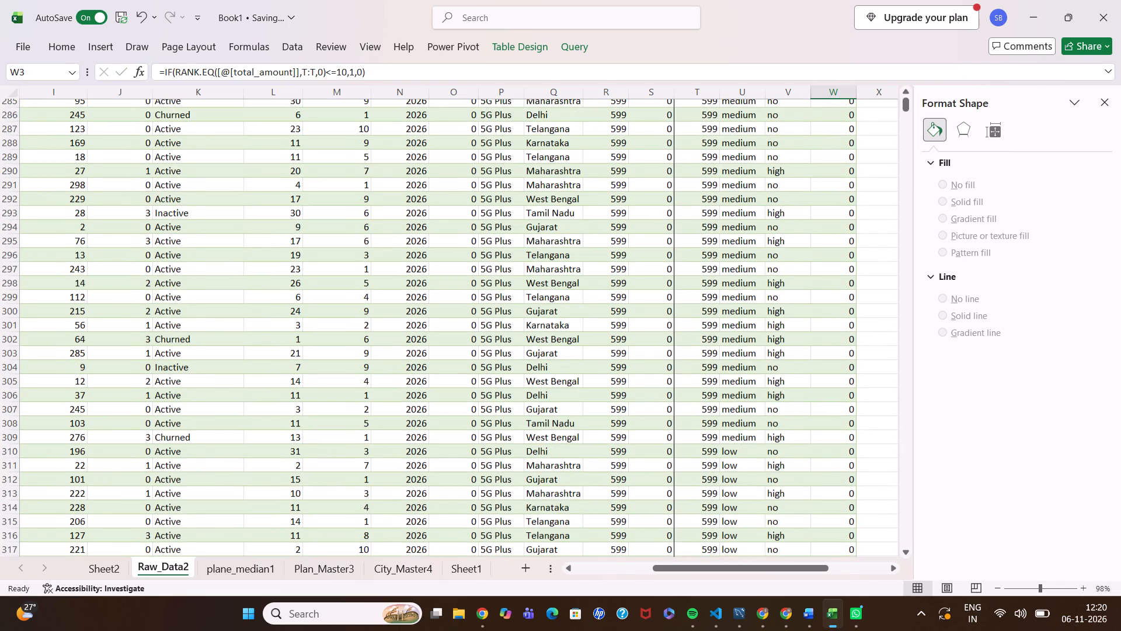
pyautogui.scroll(-20, 805, 345)
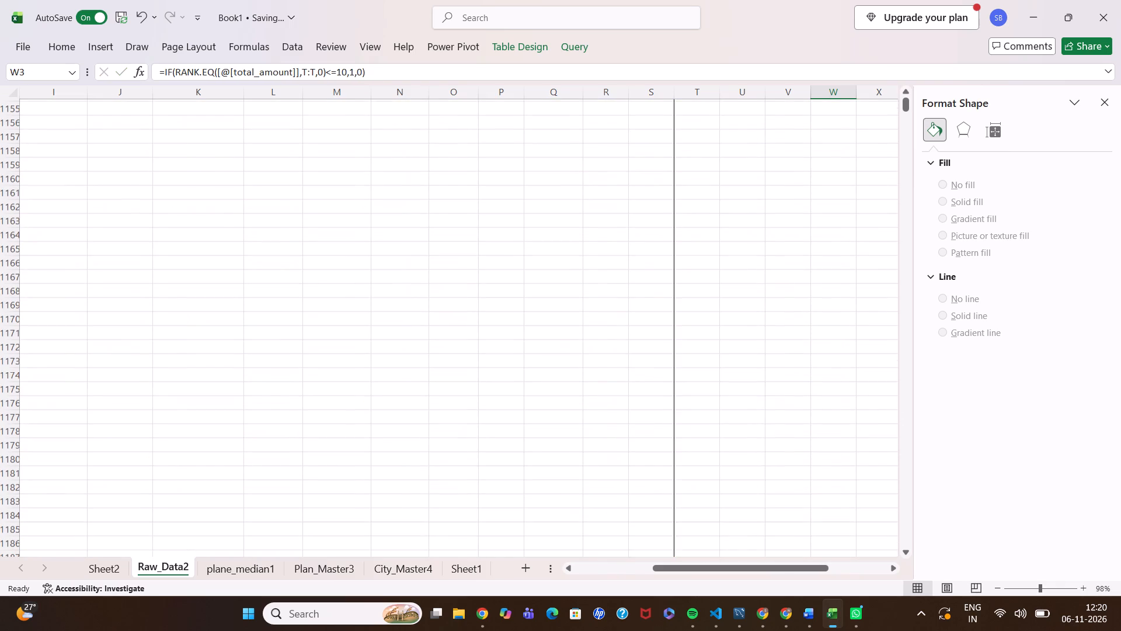
pyautogui.scroll(11, 805, 345)
pyautogui.scroll(12, 805, 345)
pyautogui.scroll(11, 805, 345)
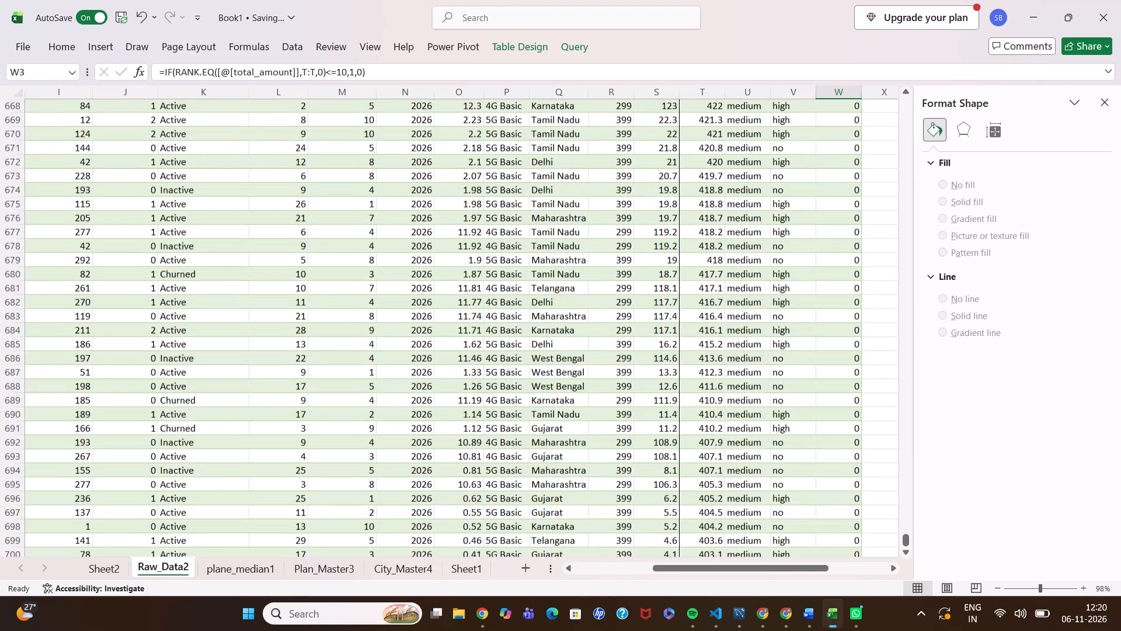
pyautogui.scroll(11, 805, 345)
pyautogui.scroll(11, 805, 345)
pyautogui.scroll(11, 805, 345)
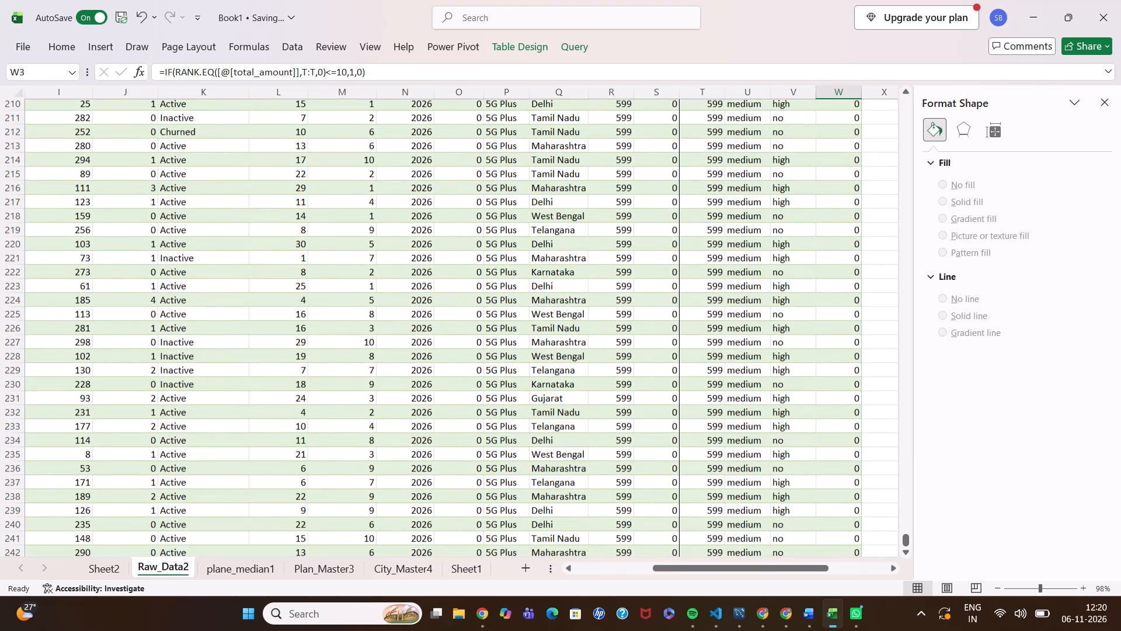
pyautogui.scroll(19, 805, 345)
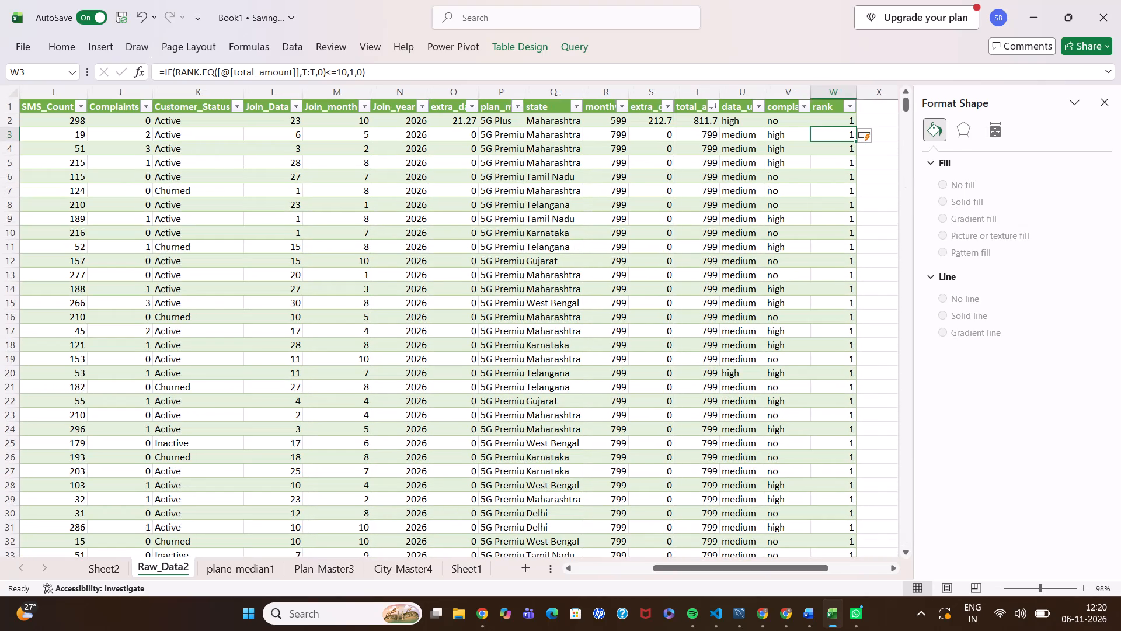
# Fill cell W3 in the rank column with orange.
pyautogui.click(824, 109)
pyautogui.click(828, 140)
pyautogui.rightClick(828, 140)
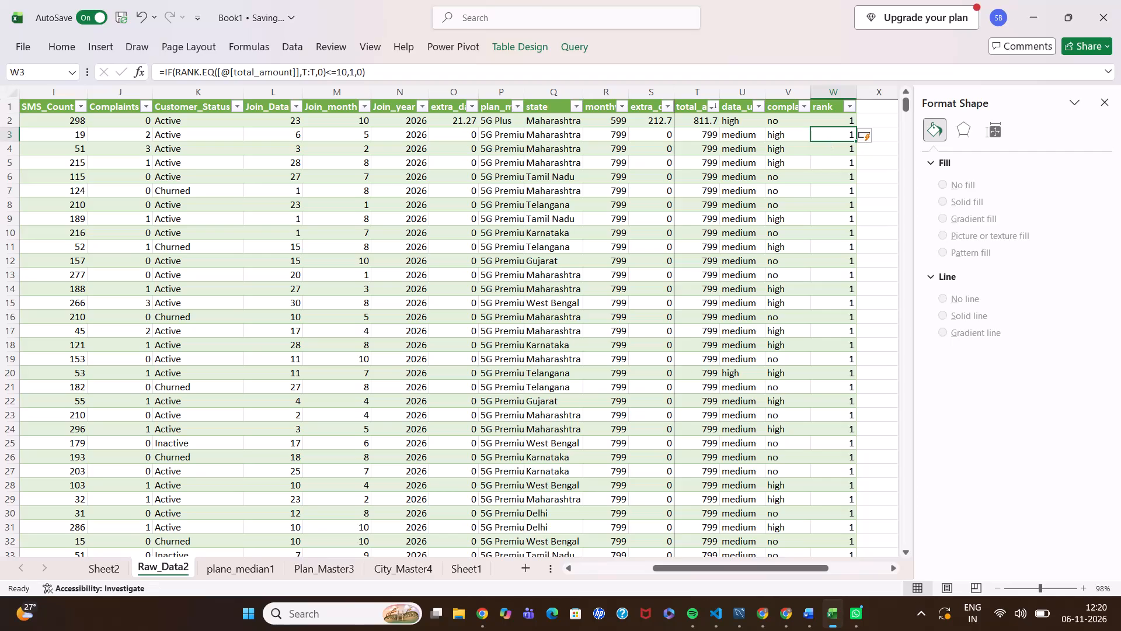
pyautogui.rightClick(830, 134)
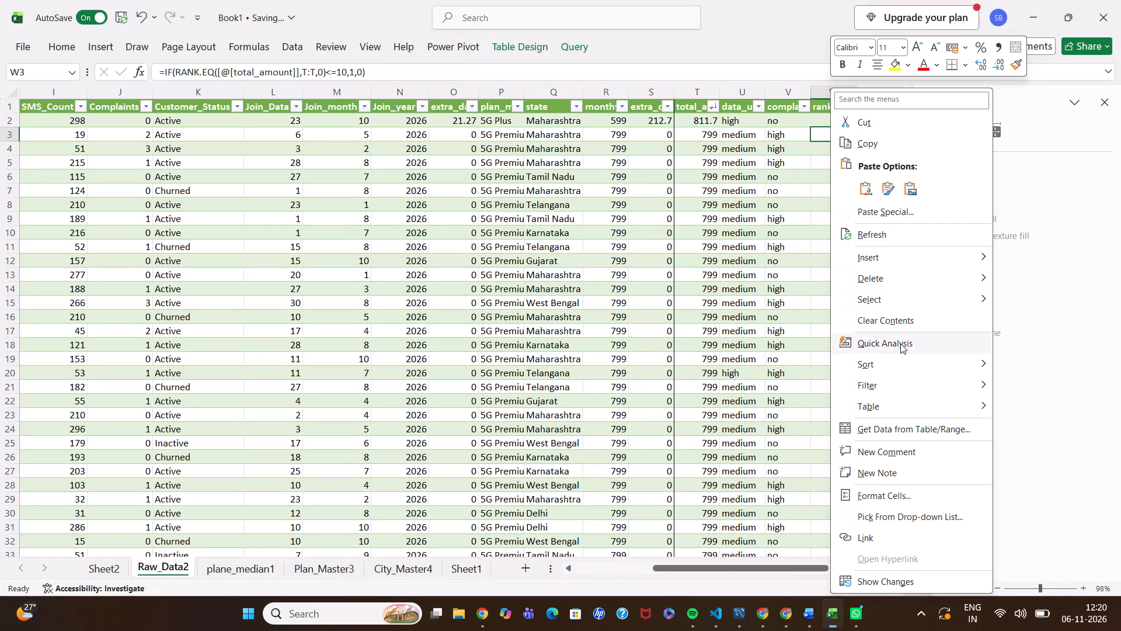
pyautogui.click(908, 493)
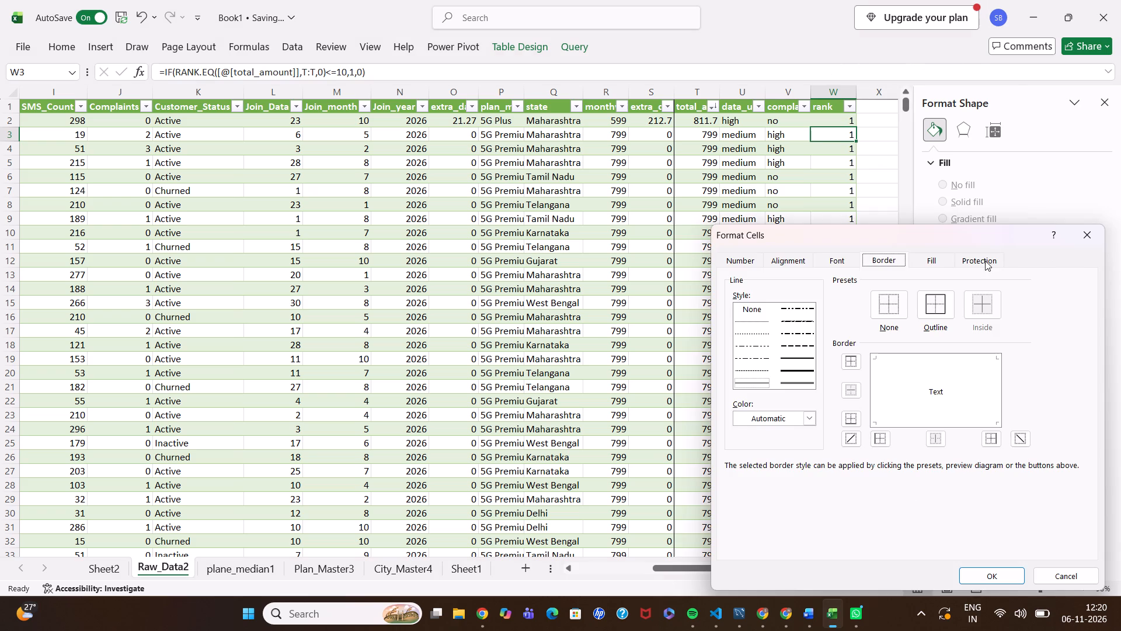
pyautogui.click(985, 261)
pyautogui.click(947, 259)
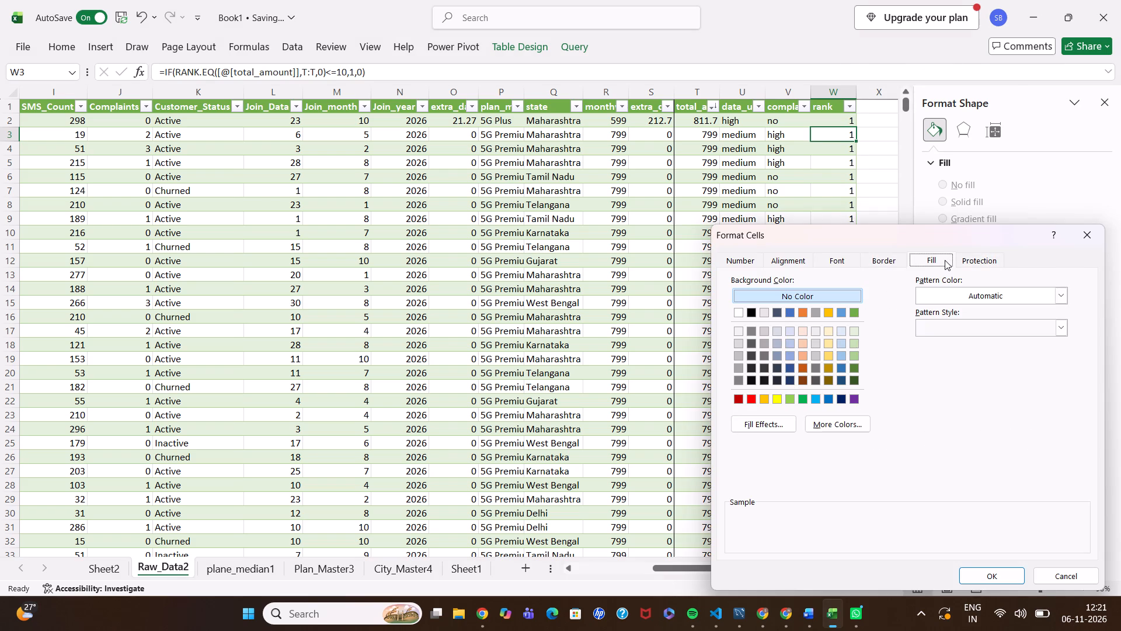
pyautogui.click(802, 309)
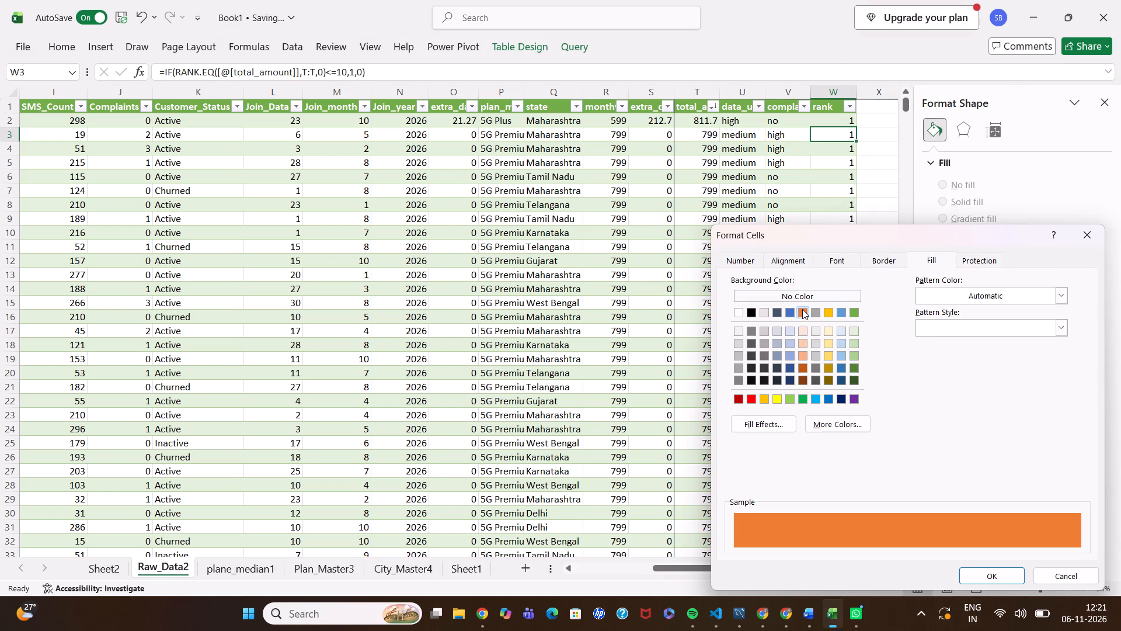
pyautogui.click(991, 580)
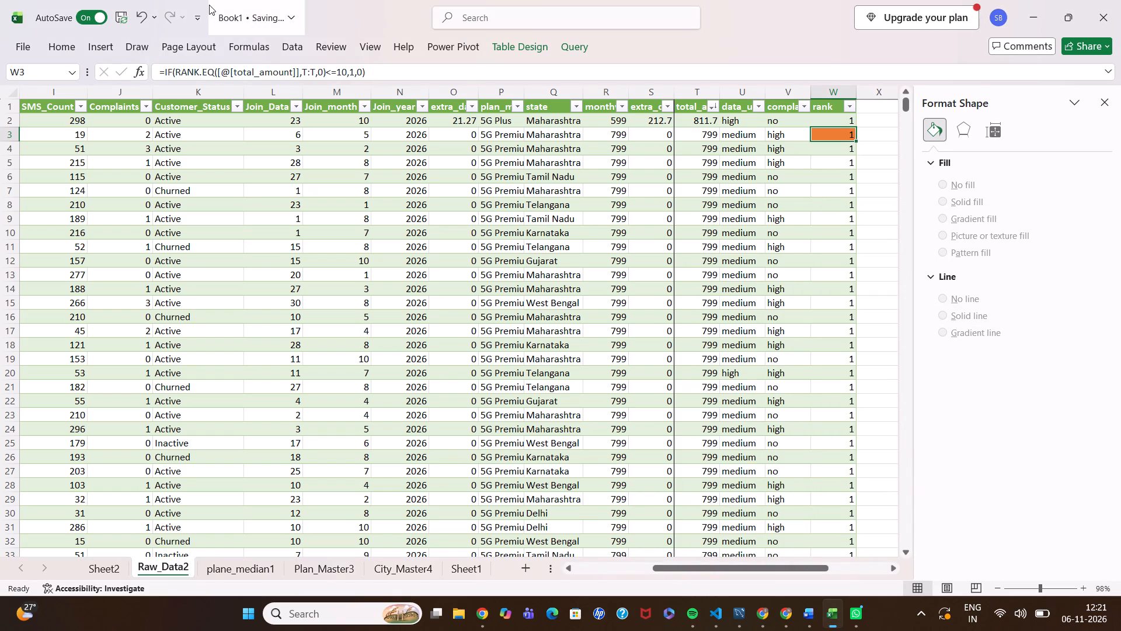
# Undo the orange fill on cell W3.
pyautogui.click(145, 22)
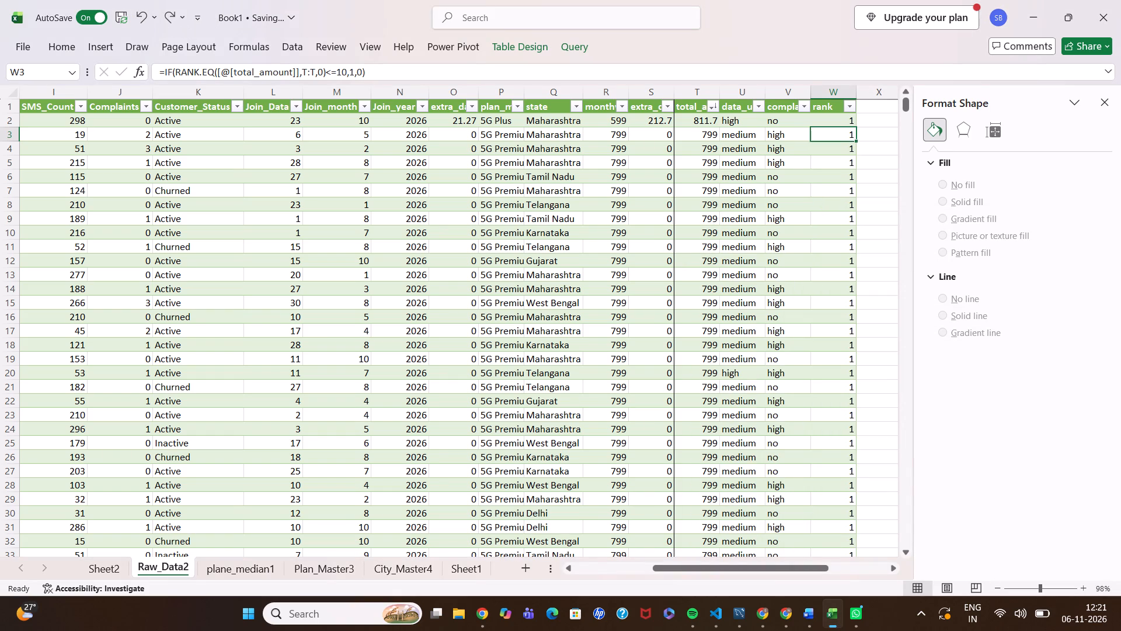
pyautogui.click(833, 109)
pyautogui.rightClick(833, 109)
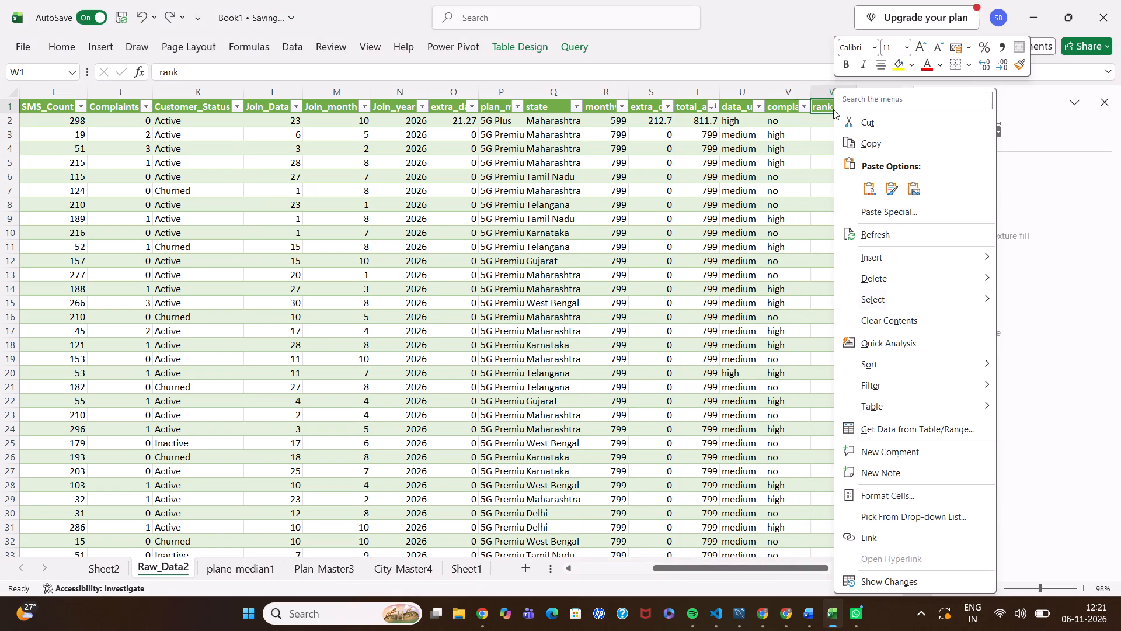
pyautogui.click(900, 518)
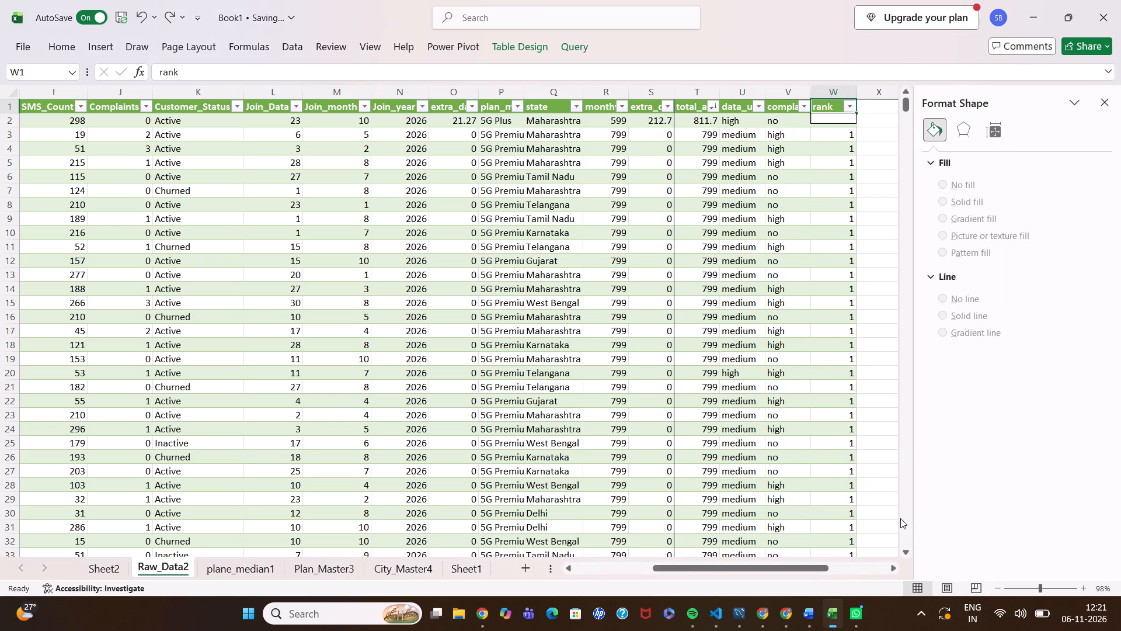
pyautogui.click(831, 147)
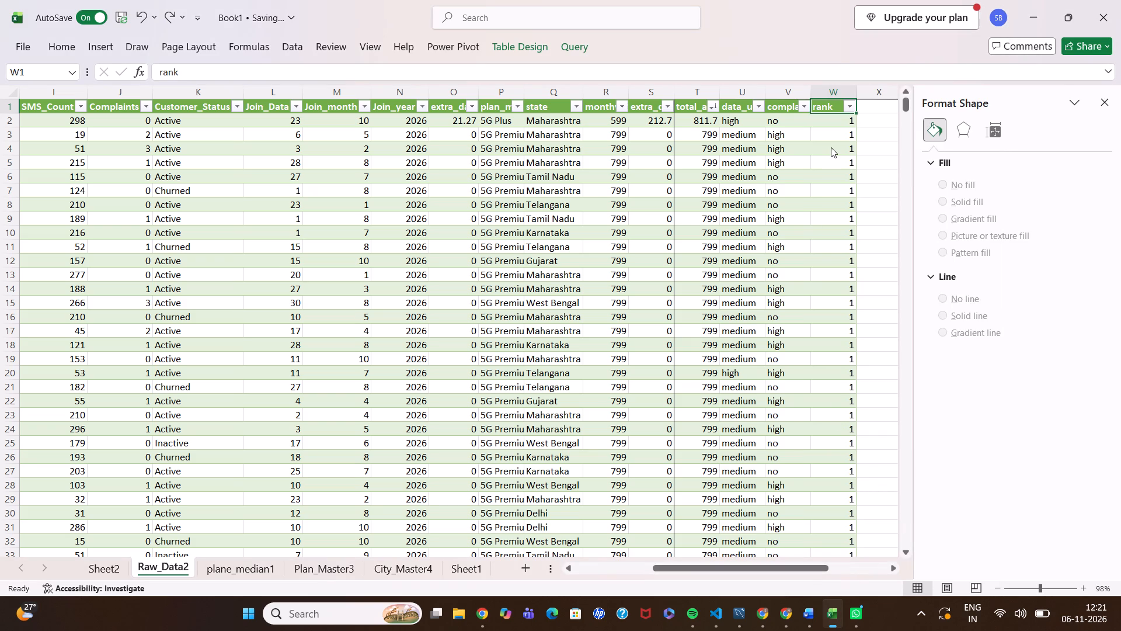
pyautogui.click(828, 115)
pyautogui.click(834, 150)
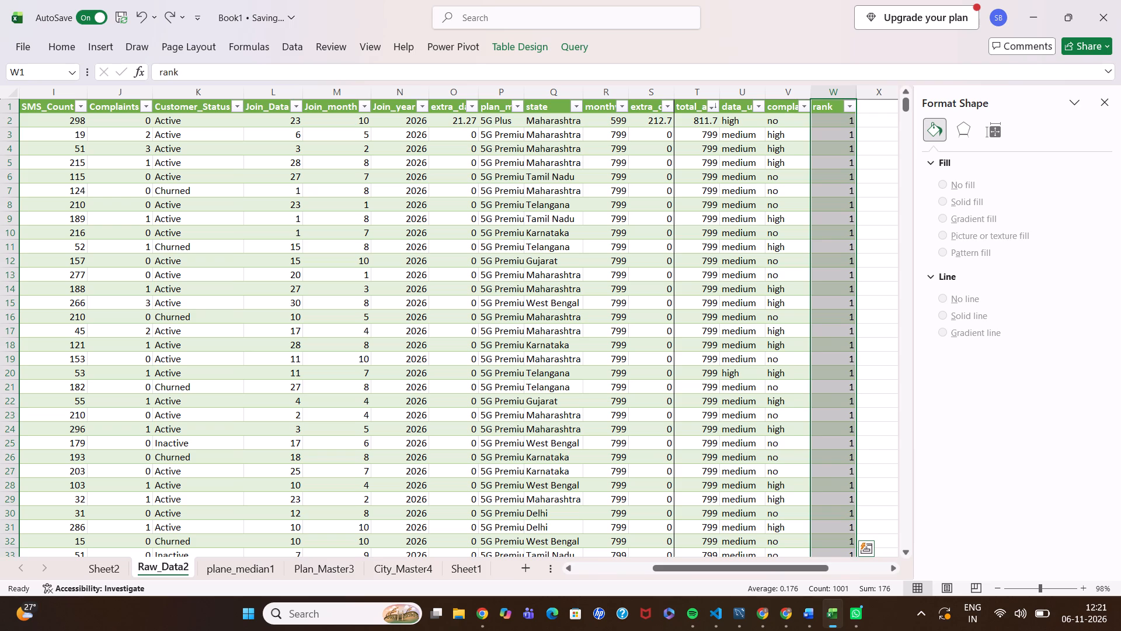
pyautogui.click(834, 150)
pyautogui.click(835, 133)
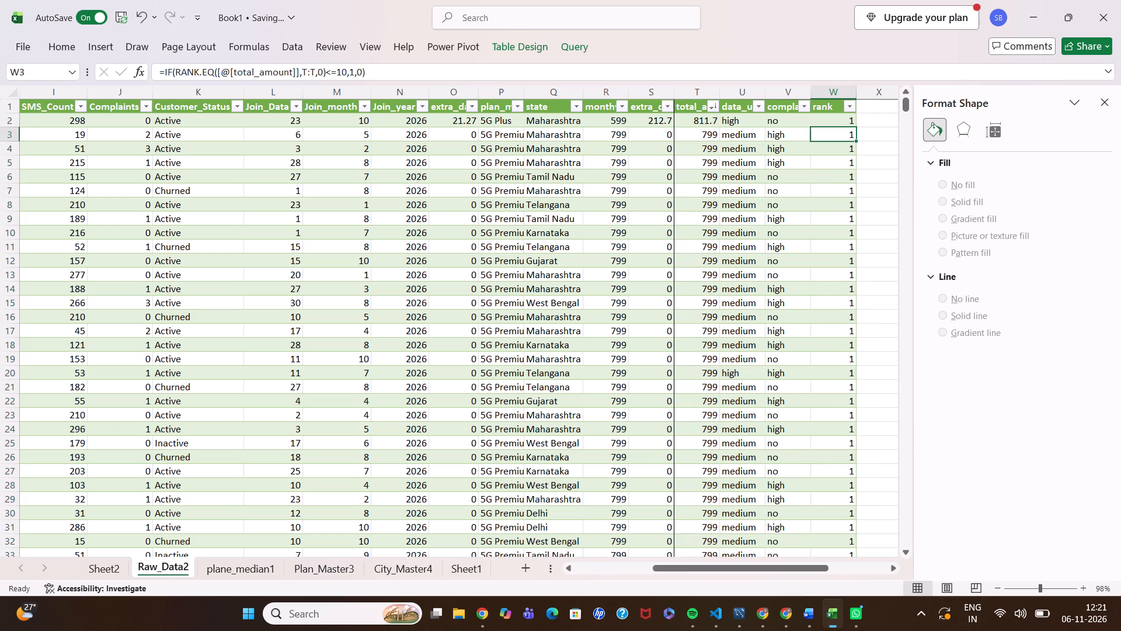
# Look at the Quick Analysis formatting options for the table, starting from the rank header, and dismiss them.
pyautogui.click(829, 109)
pyautogui.rightClick(829, 109)
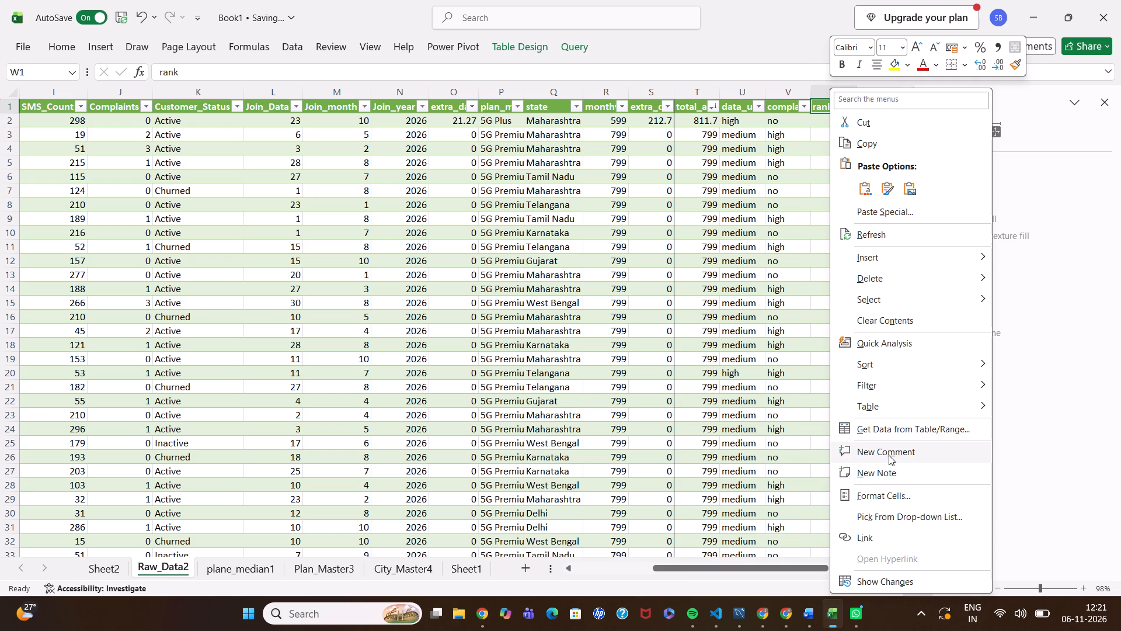
pyautogui.scroll(2, 889, 455)
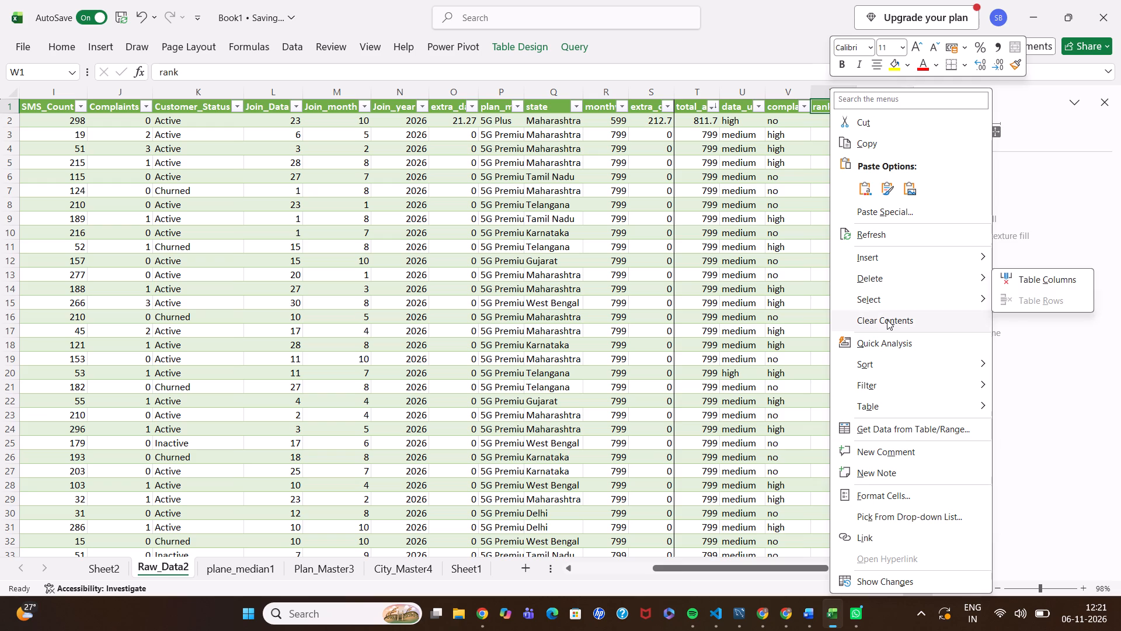
pyautogui.click(889, 339)
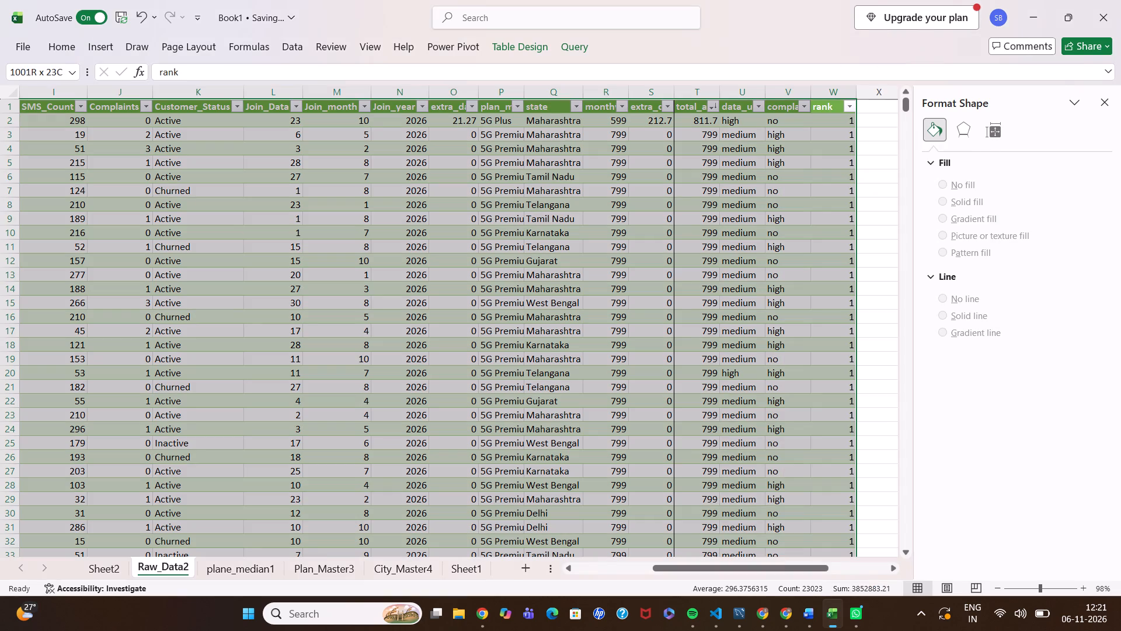
pyautogui.click(816, 306)
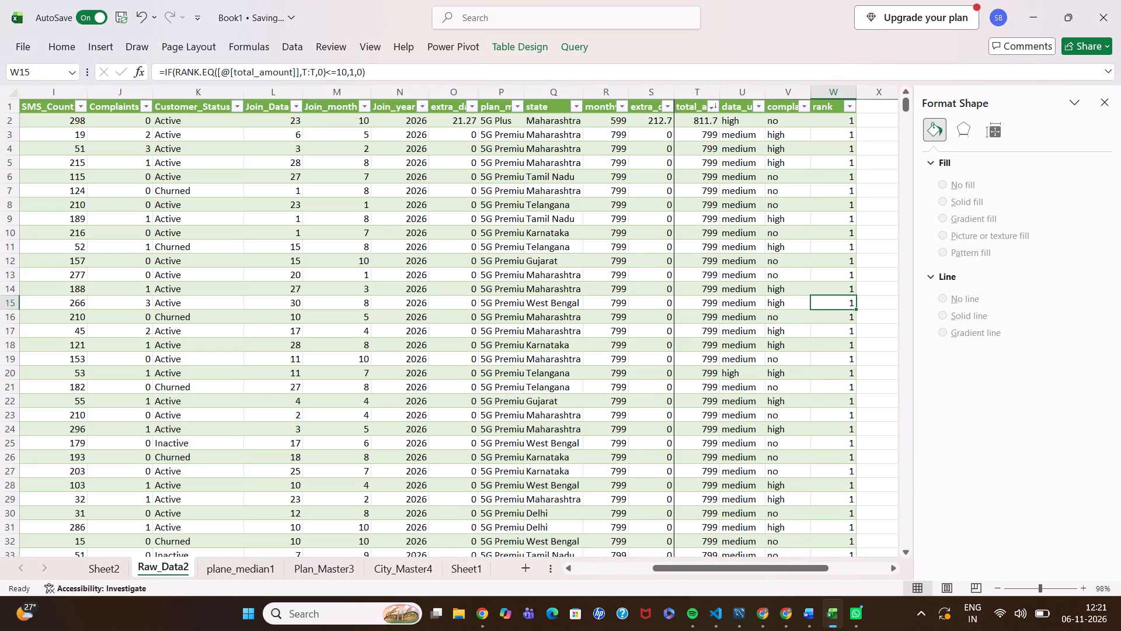
# Bring up the Quick Analysis formatting options again from a rank cell, look them over and dismiss them.
pyautogui.click(827, 100)
pyautogui.rightClick(830, 110)
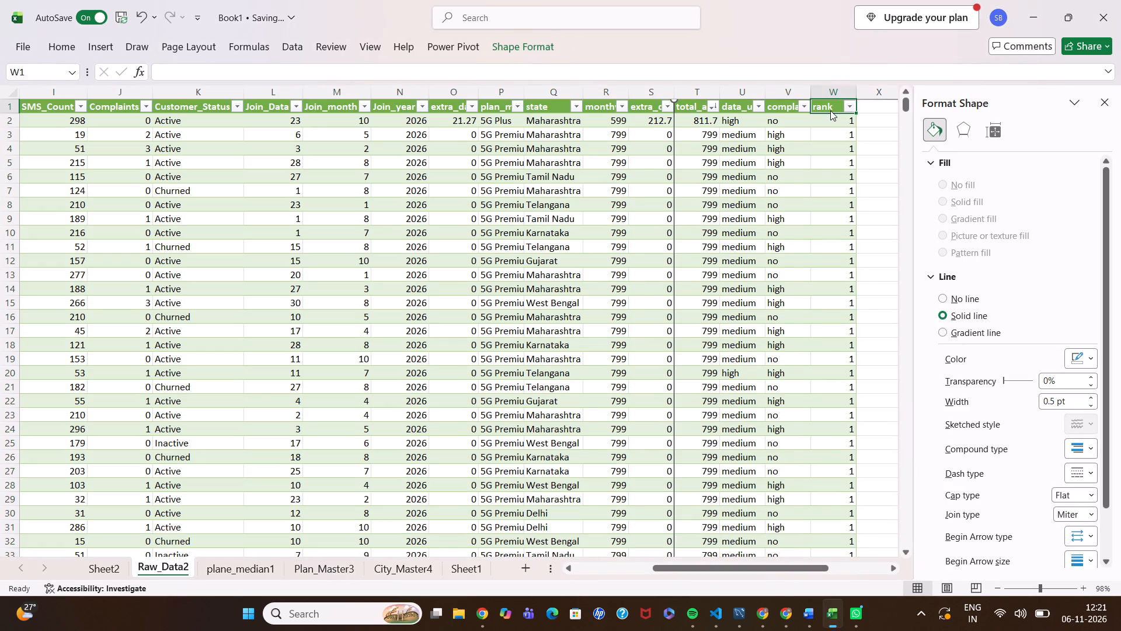
pyautogui.click(876, 345)
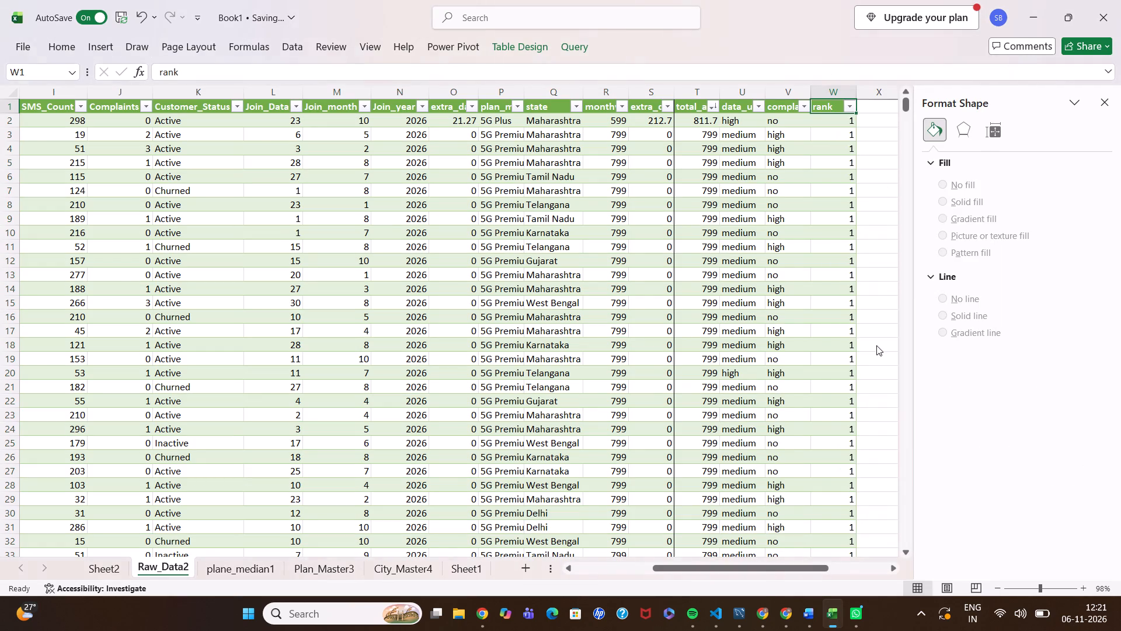
pyautogui.click(767, 290)
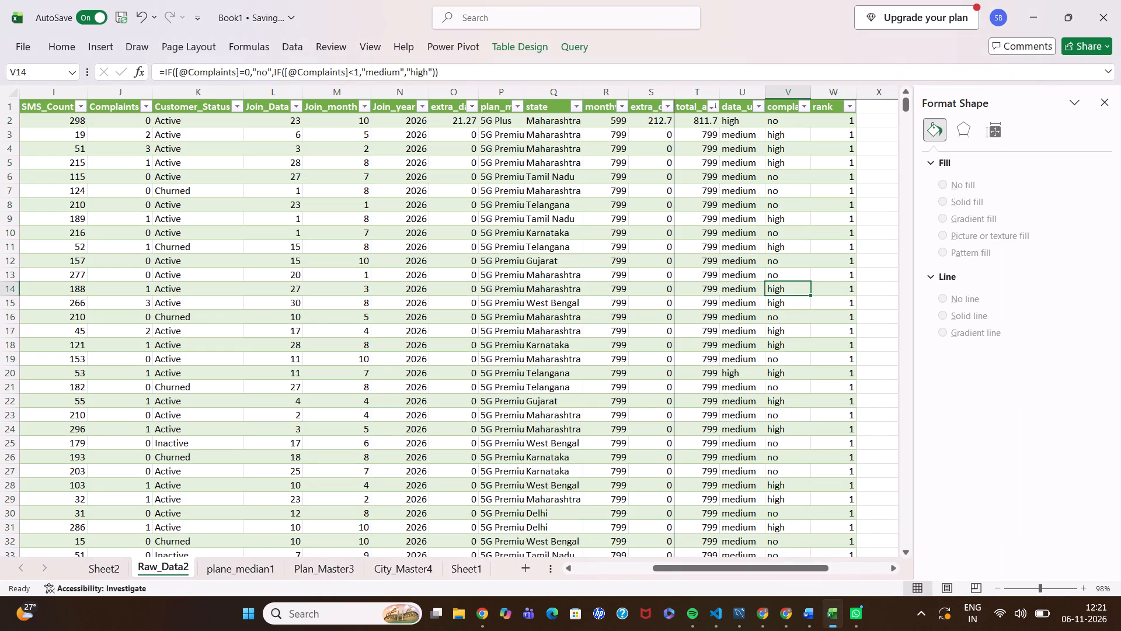
pyautogui.doubleClick(854, 252)
pyautogui.click(846, 248)
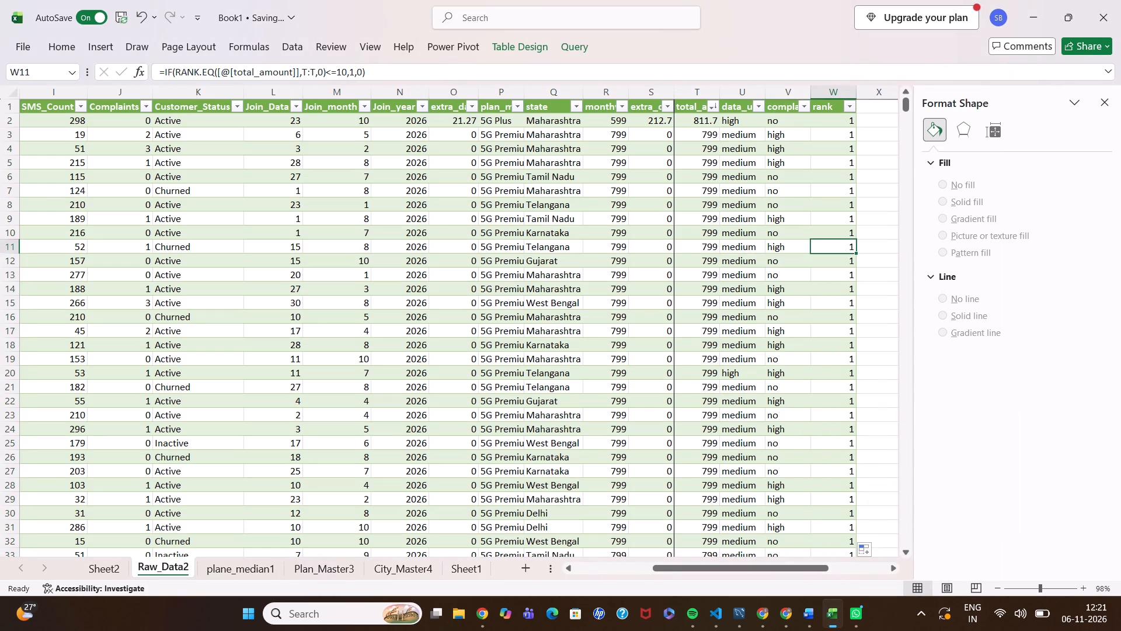
pyautogui.rightClick(846, 248)
pyautogui.doubleClick(896, 346)
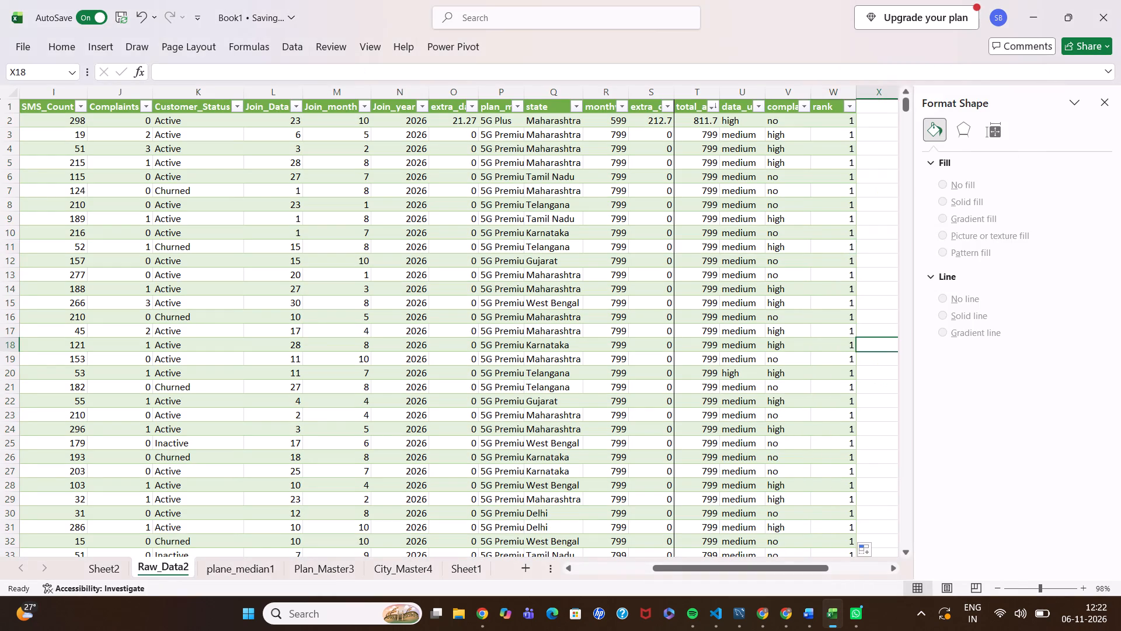
pyautogui.click(835, 286)
pyautogui.rightClick(835, 286)
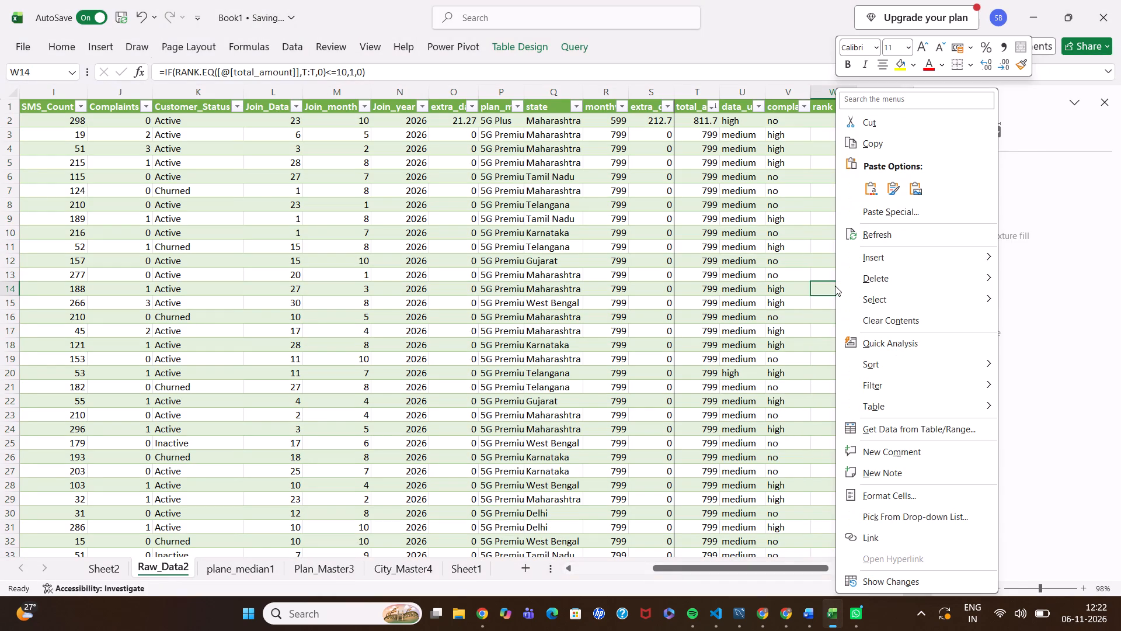
pyautogui.click(871, 339)
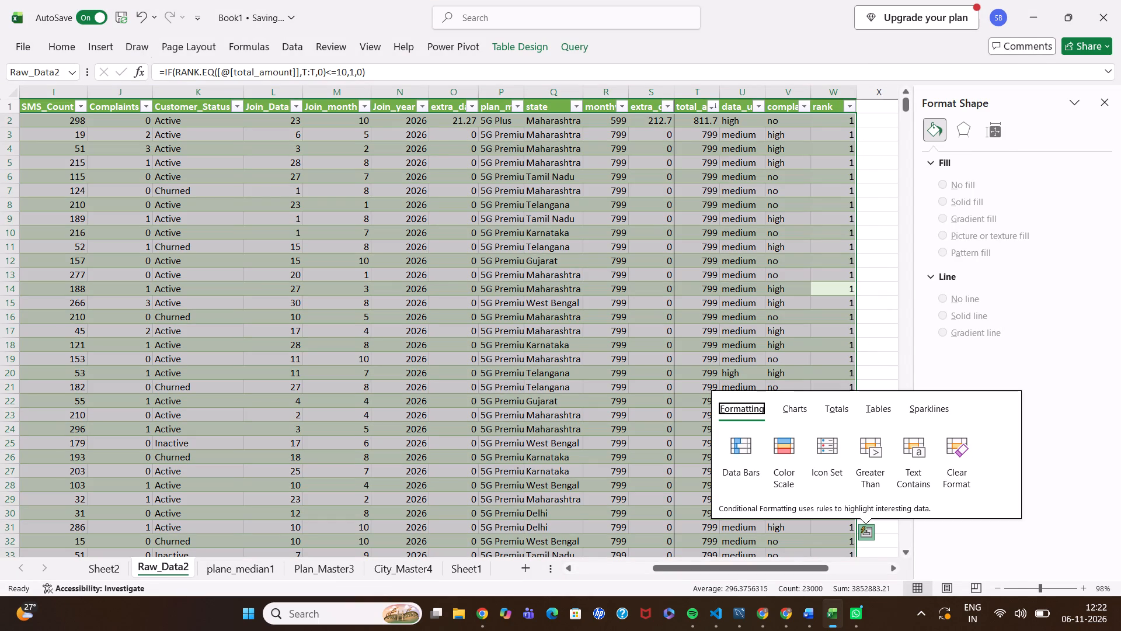
pyautogui.click(828, 325)
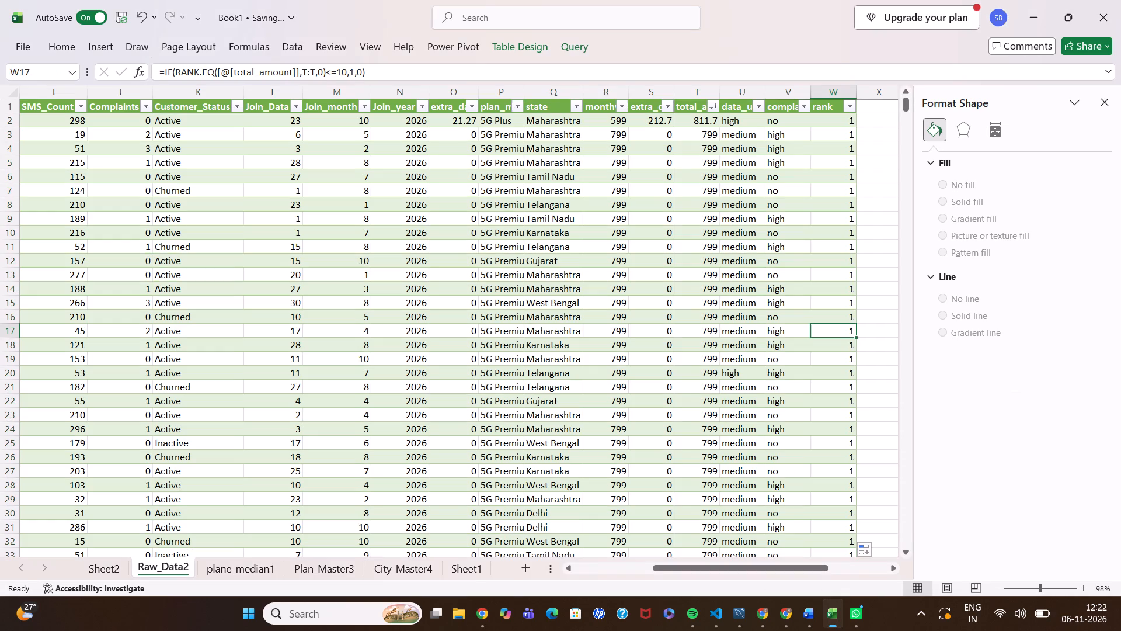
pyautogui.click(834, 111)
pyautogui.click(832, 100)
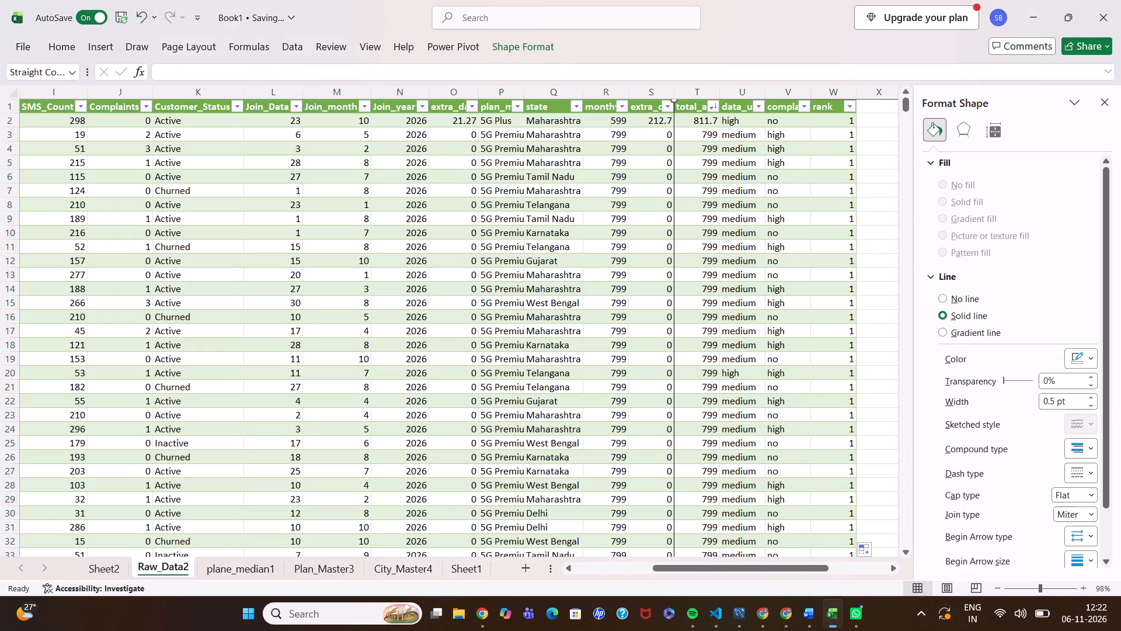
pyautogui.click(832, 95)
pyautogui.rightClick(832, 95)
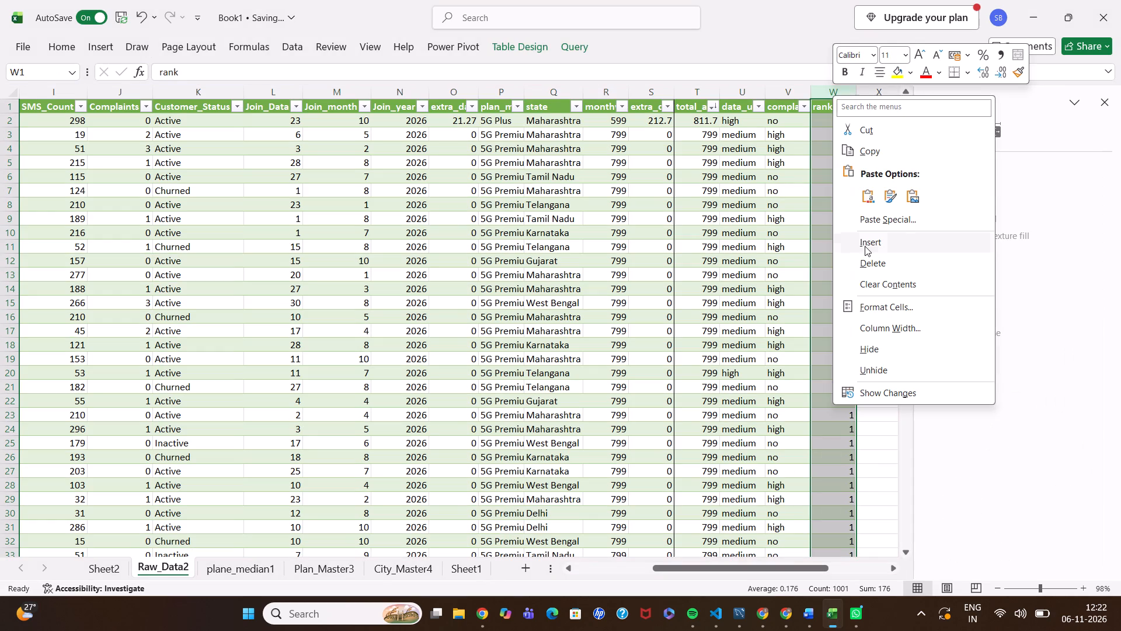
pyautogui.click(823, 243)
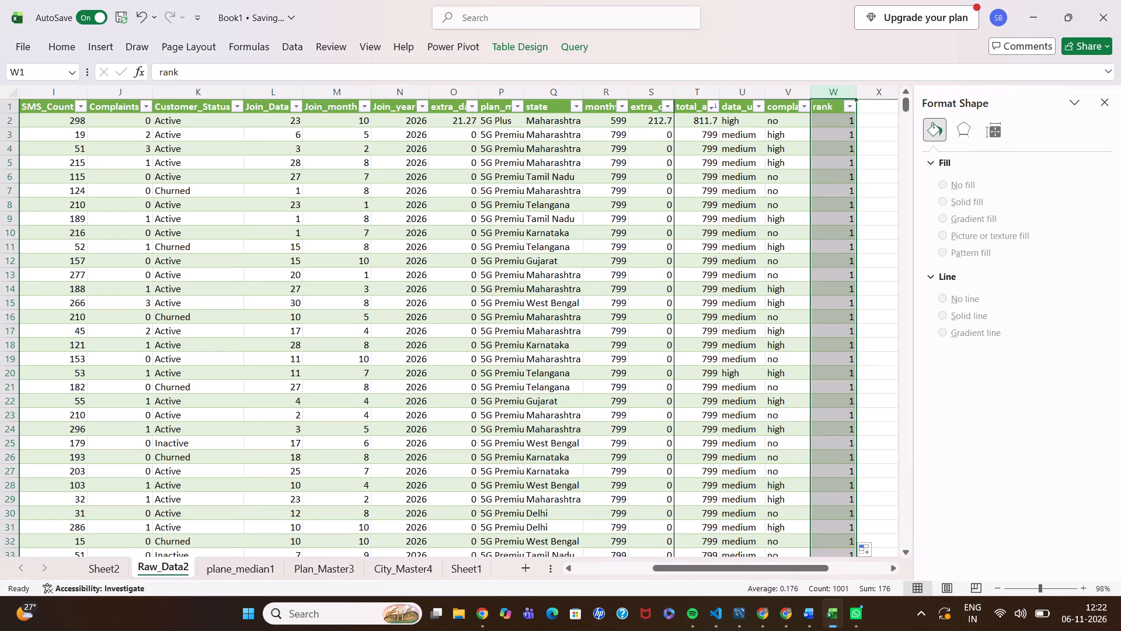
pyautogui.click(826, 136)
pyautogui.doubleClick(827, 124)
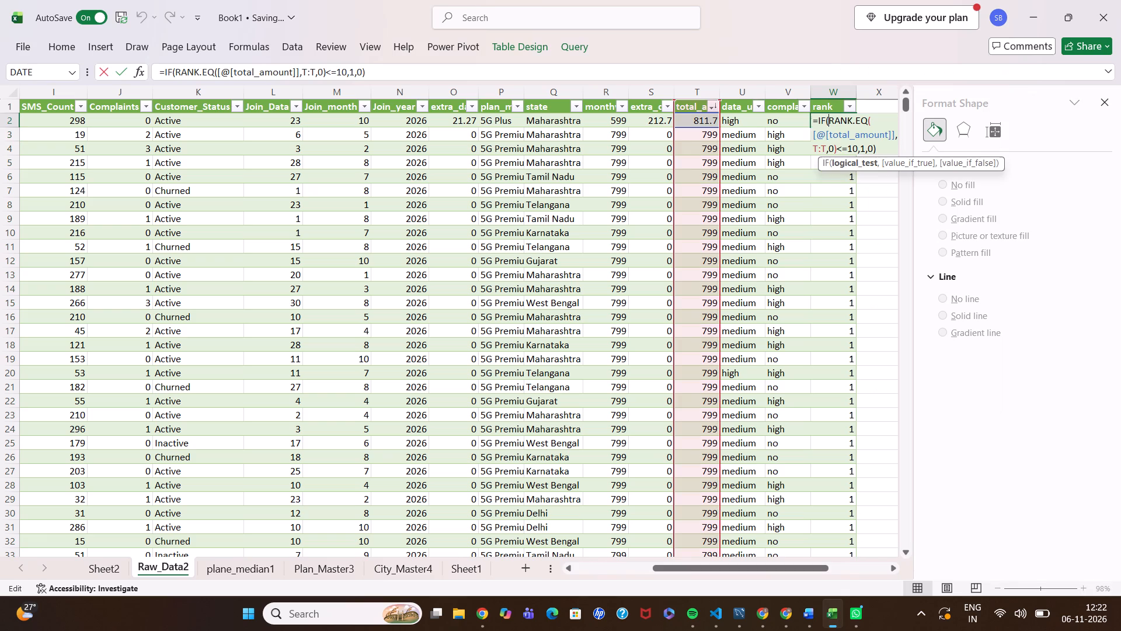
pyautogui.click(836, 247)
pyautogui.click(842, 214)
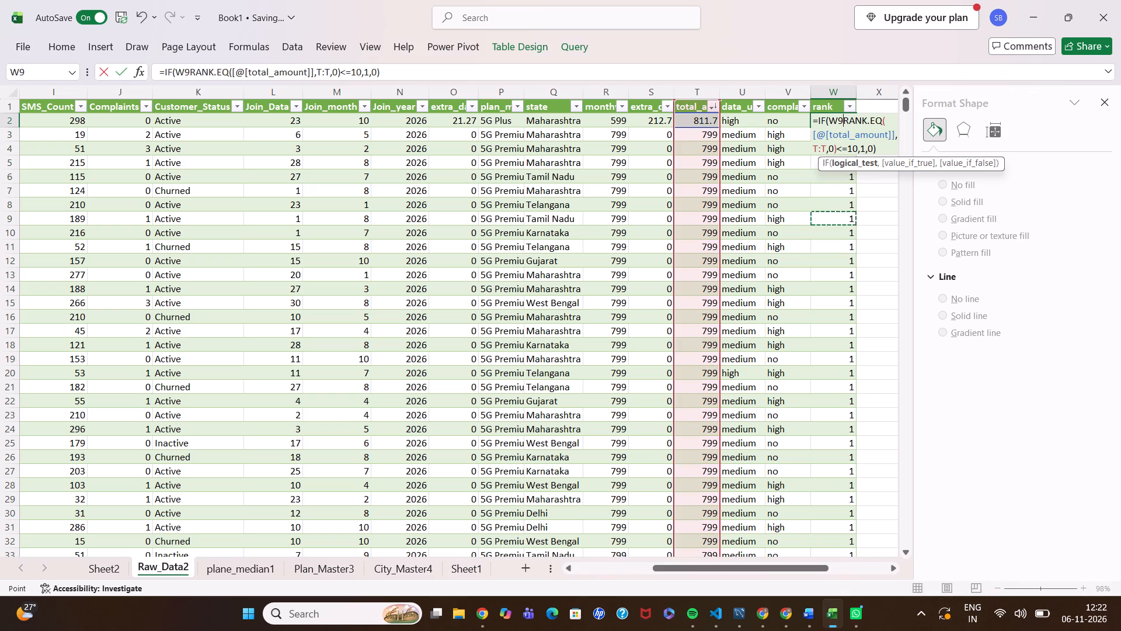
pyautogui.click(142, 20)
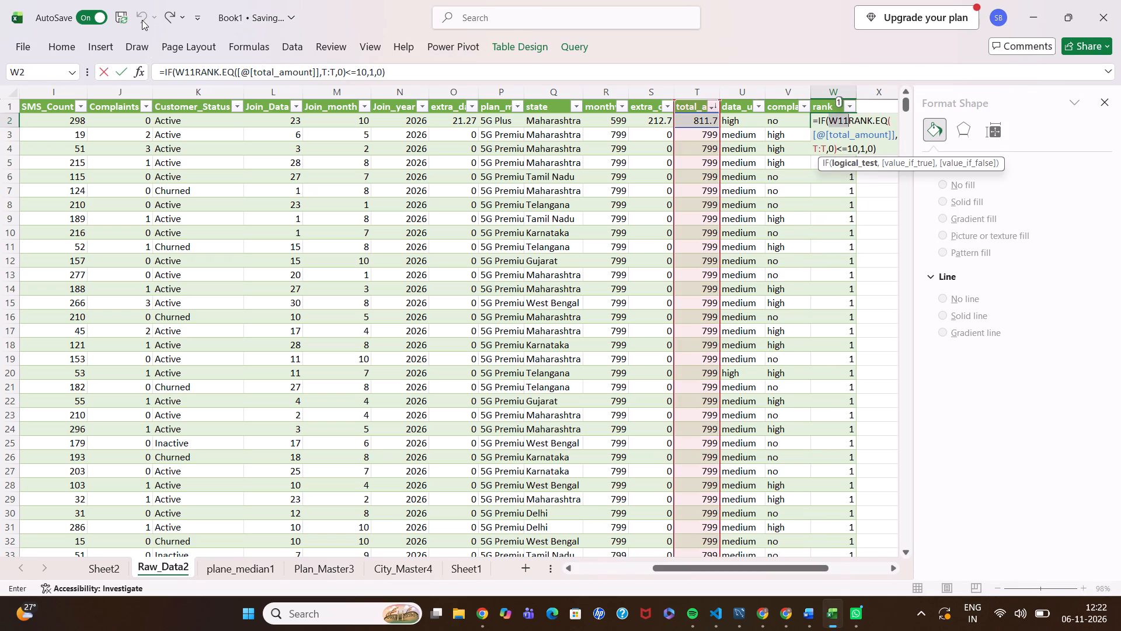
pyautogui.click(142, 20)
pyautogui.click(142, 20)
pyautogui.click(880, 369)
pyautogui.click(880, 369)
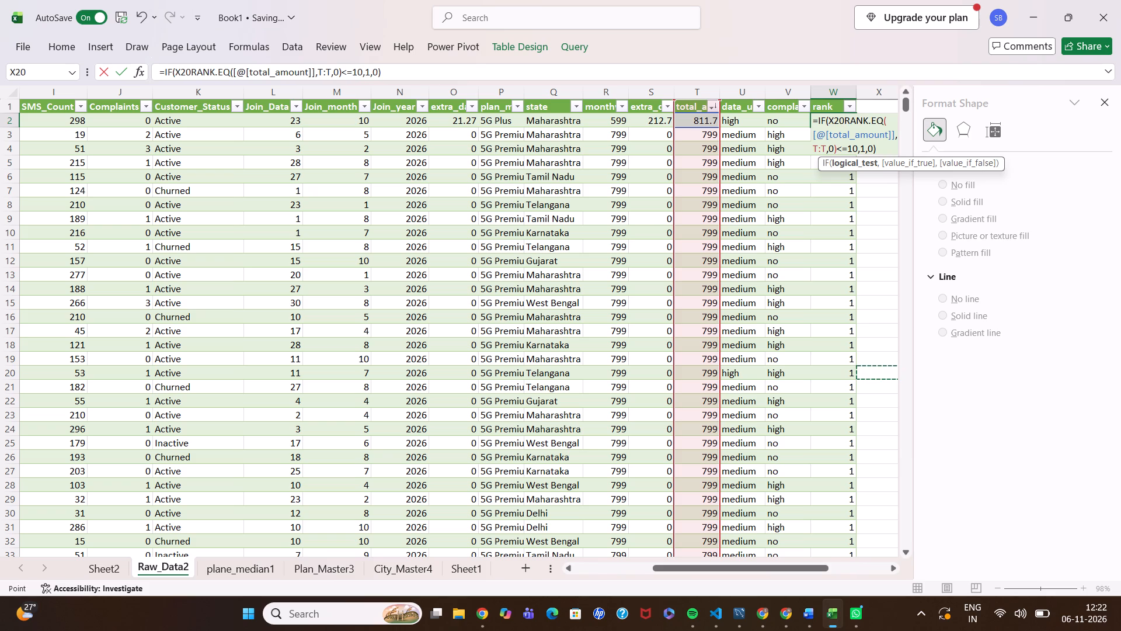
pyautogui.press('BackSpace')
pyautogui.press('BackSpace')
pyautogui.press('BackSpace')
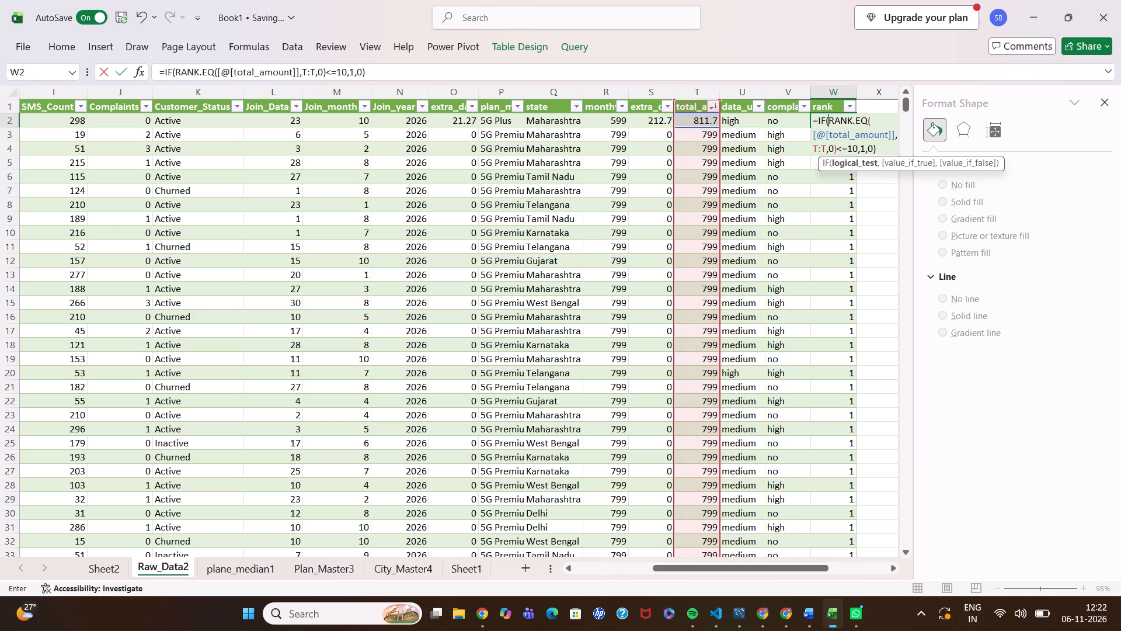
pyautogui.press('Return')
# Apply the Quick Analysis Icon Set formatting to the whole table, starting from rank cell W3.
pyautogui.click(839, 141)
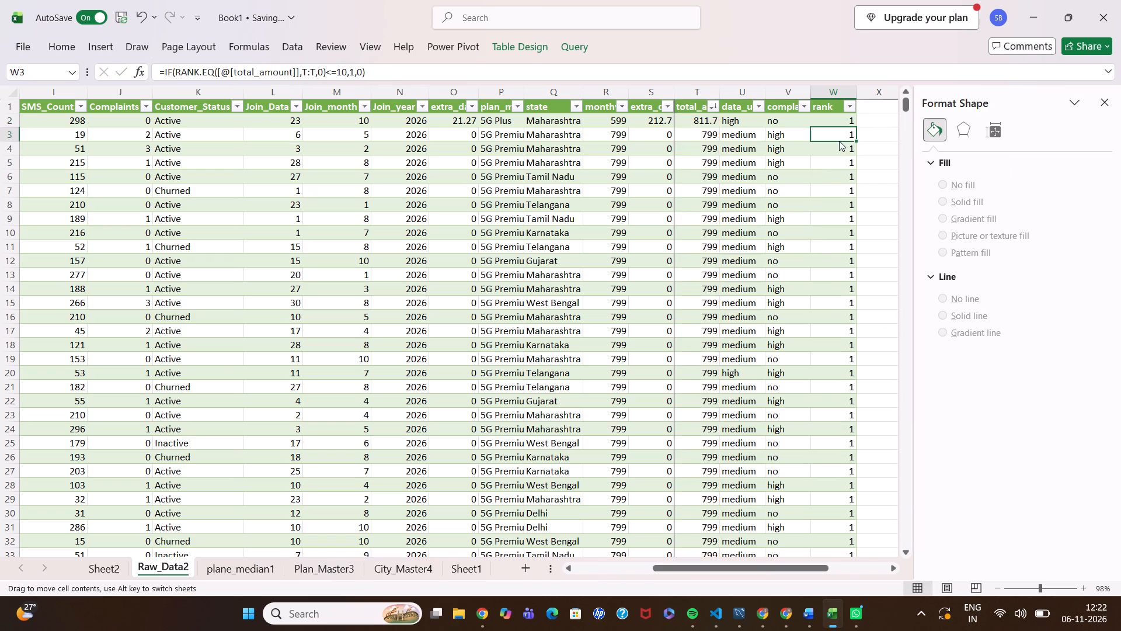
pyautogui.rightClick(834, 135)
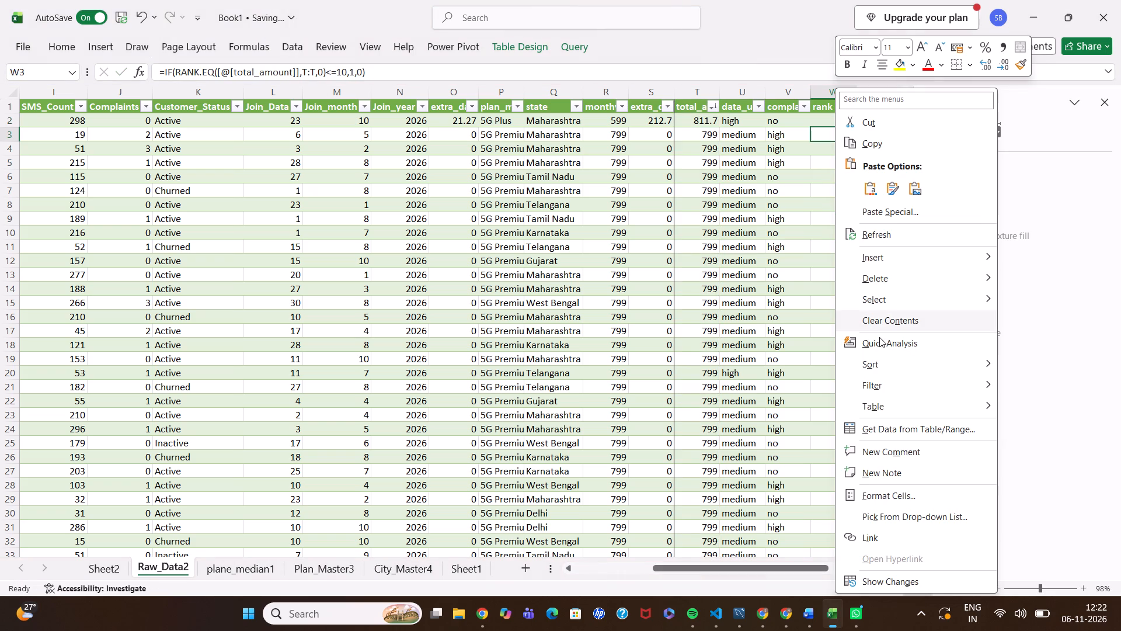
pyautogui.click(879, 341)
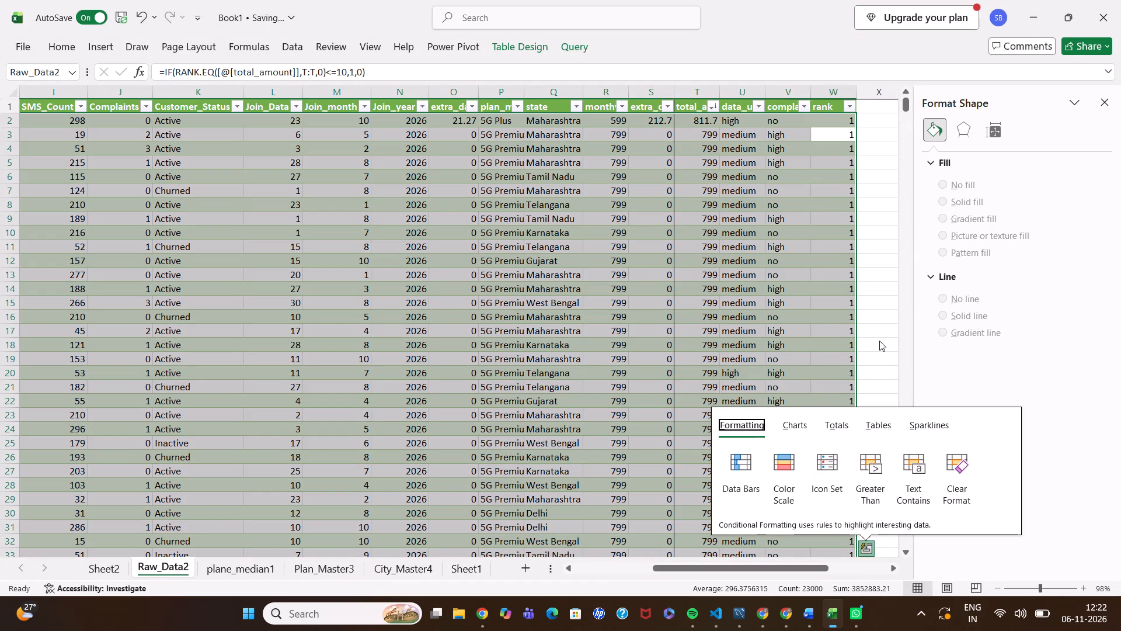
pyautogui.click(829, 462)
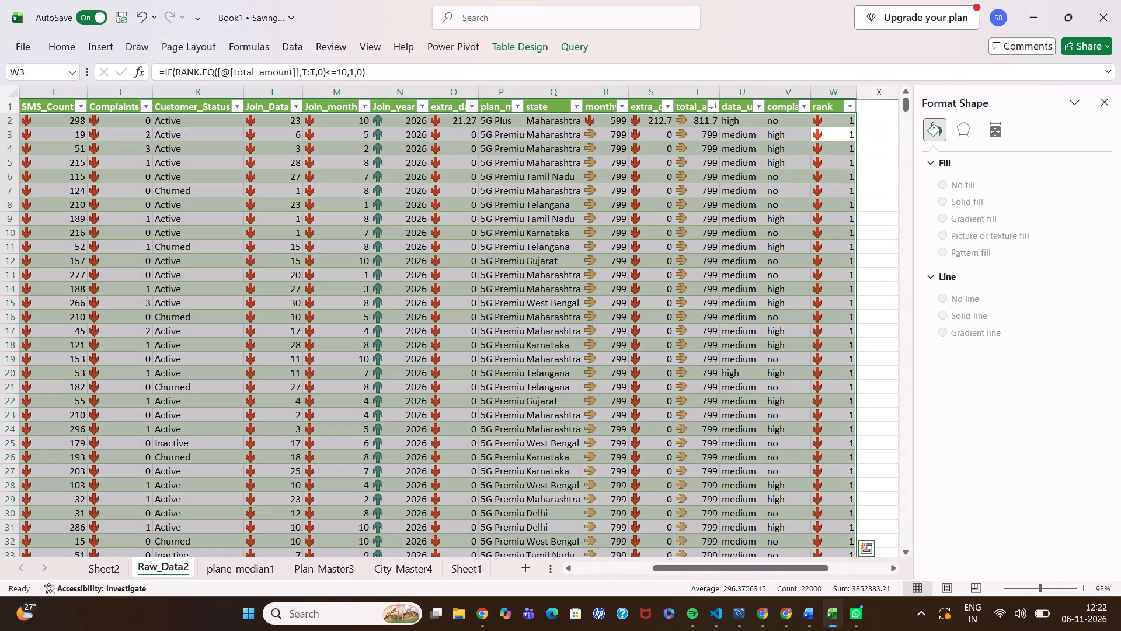
# Bring up the Quick Analysis formatting options again from cell W3, look them over and dismiss them.
pyautogui.click(833, 130)
pyautogui.rightClick(833, 130)
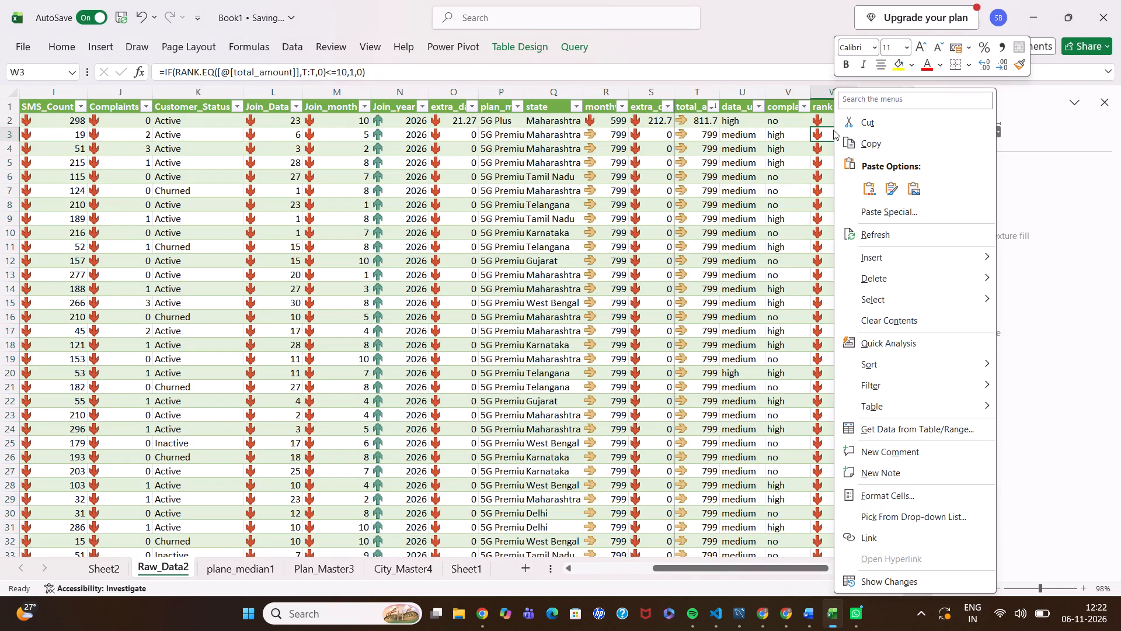
pyautogui.click(877, 344)
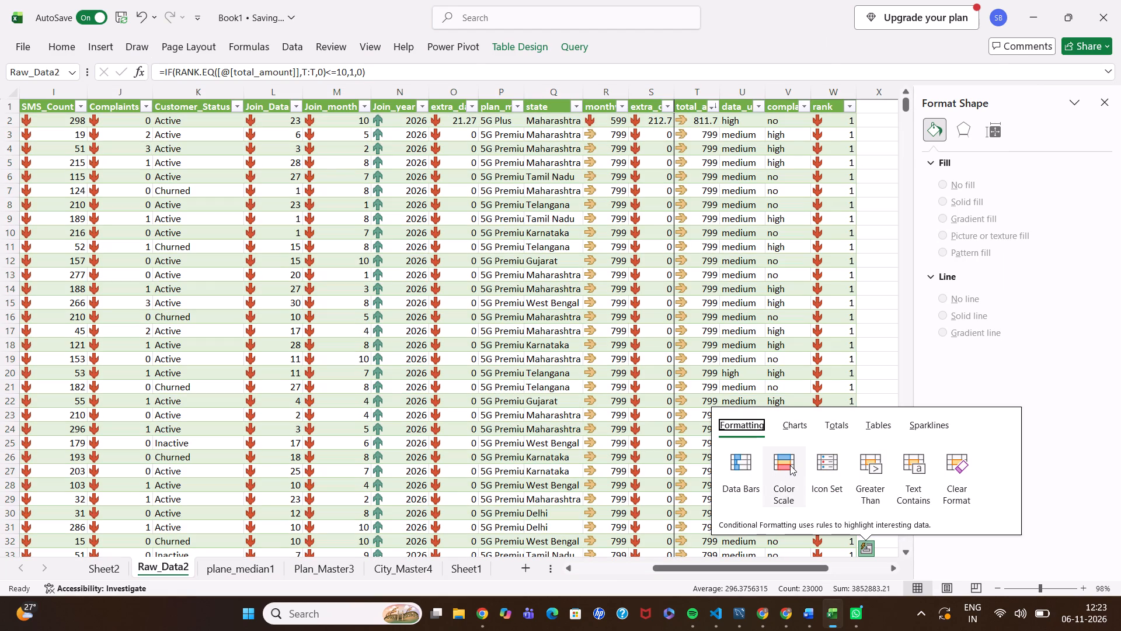
pyautogui.scroll(-1, 801, 343)
pyautogui.scroll(10, 801, 343)
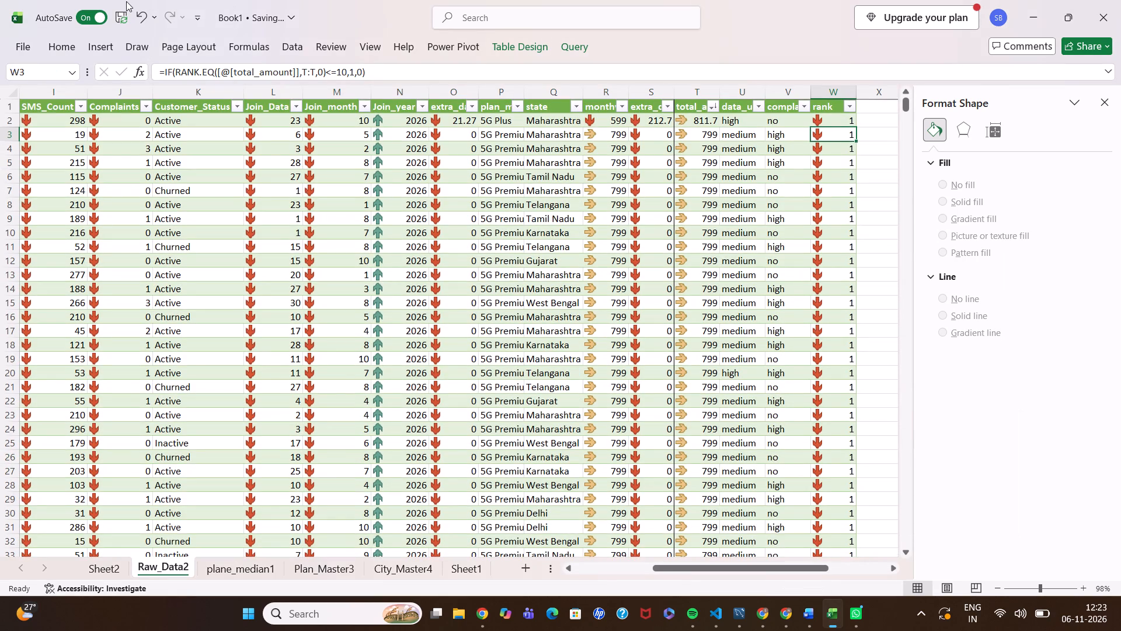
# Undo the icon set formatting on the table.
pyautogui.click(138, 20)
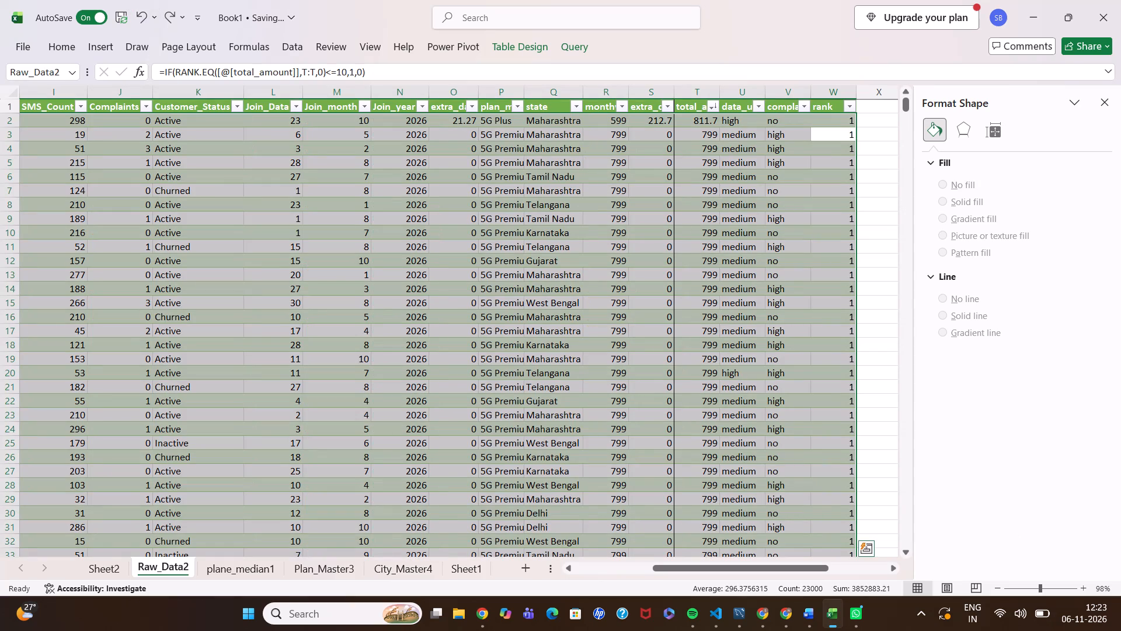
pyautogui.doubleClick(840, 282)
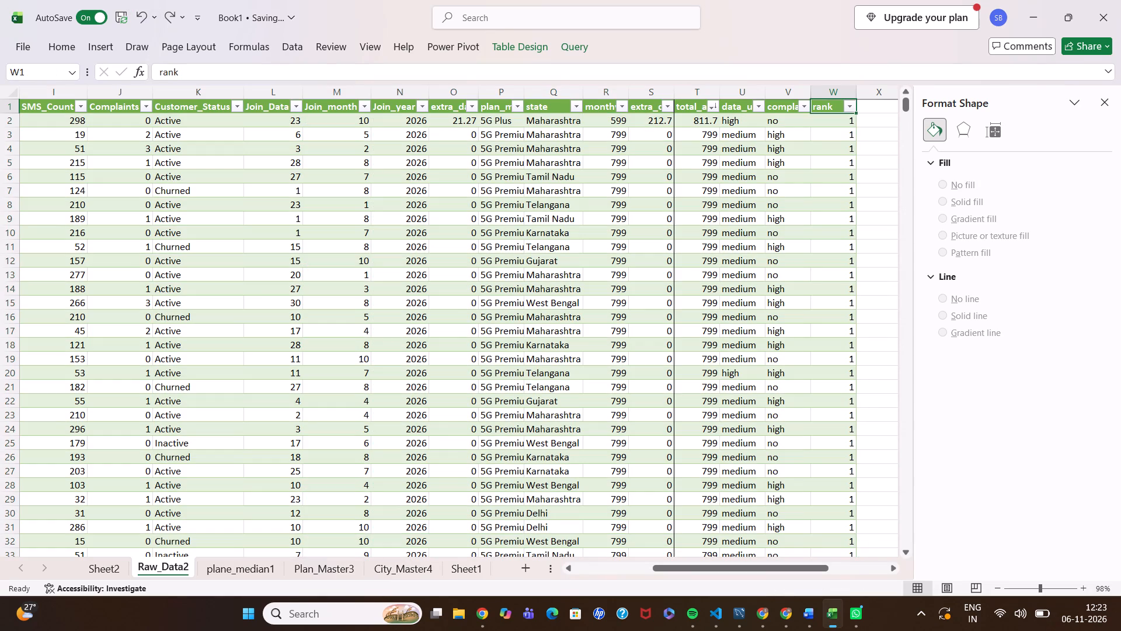
# Close the Format Shape pane.
pyautogui.click(1102, 96)
# Look across the table's columns and at the Quick Analysis formatting options from rank cell W5, then dismiss the options.
pyautogui.click(833, 162)
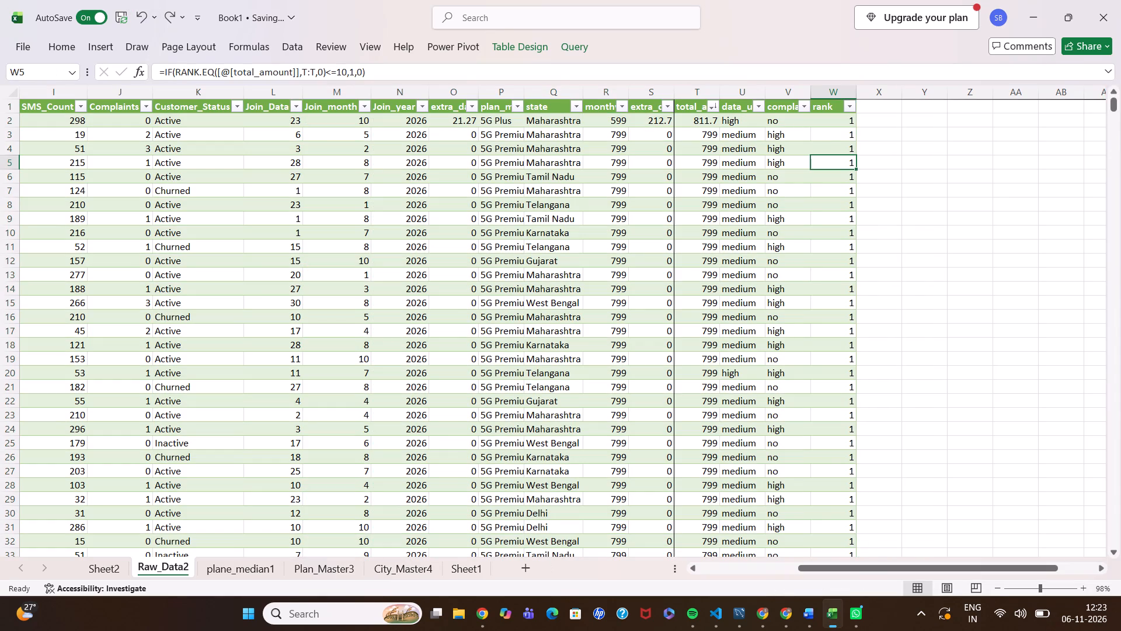
pyautogui.rightClick(833, 162)
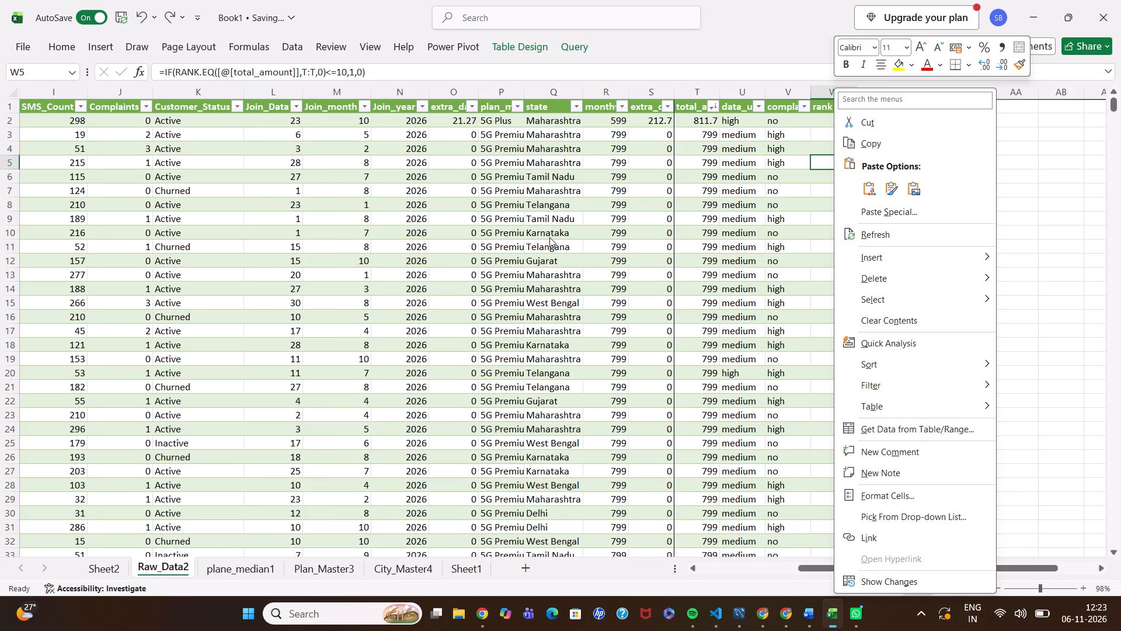
pyautogui.hscroll(6, 533, 241)
pyautogui.hscroll(-4, 533, 241)
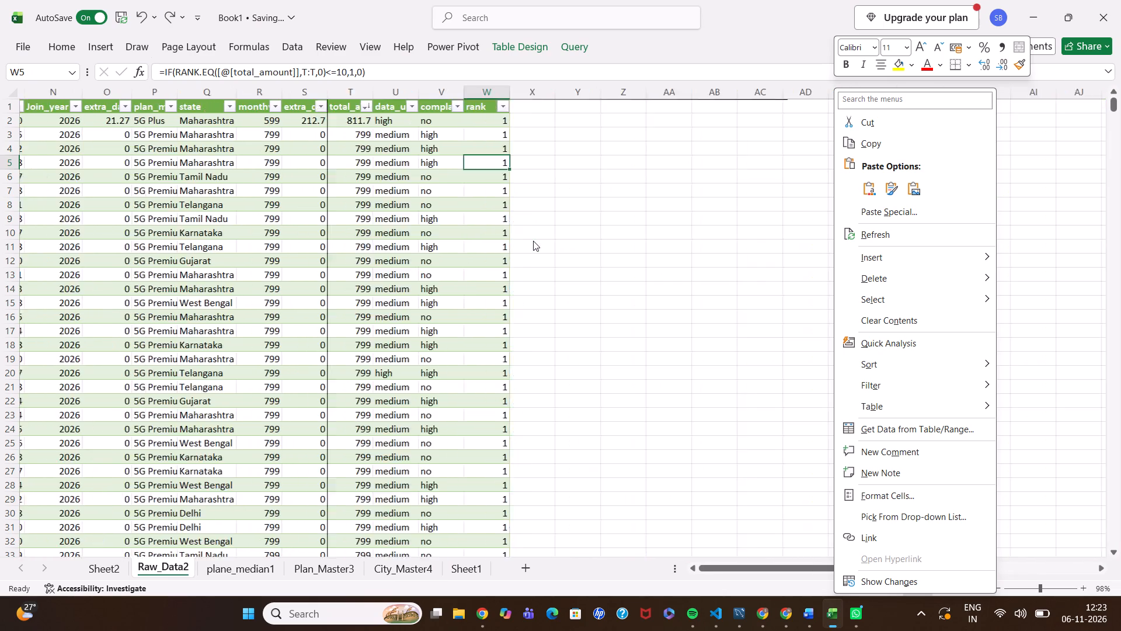
pyautogui.hscroll(1, 533, 241)
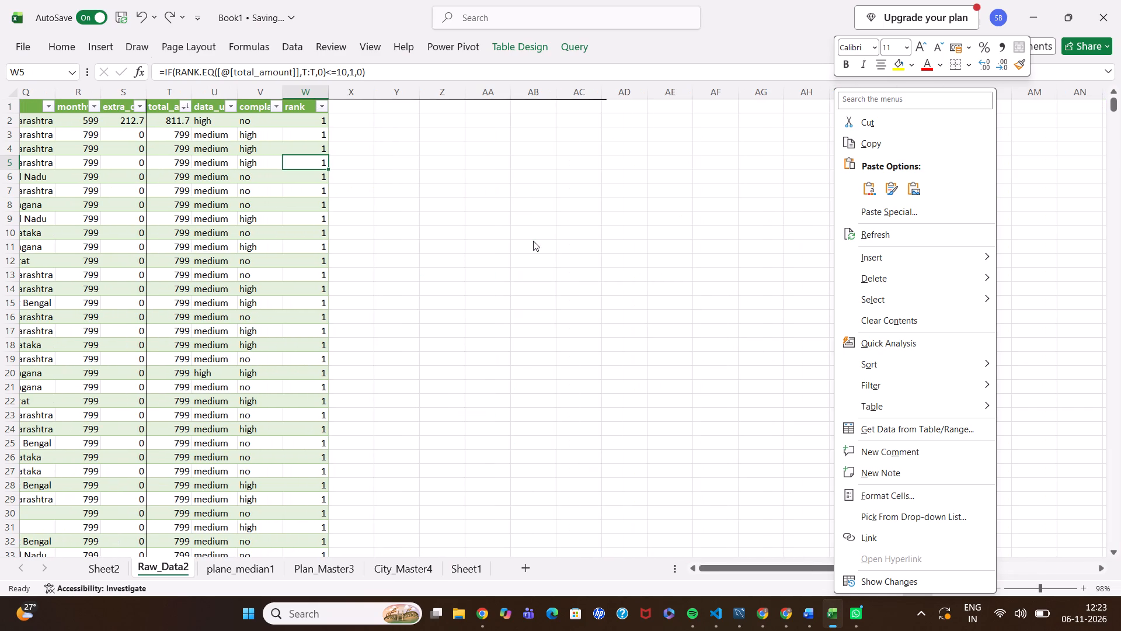
pyautogui.hscroll(1, 533, 241)
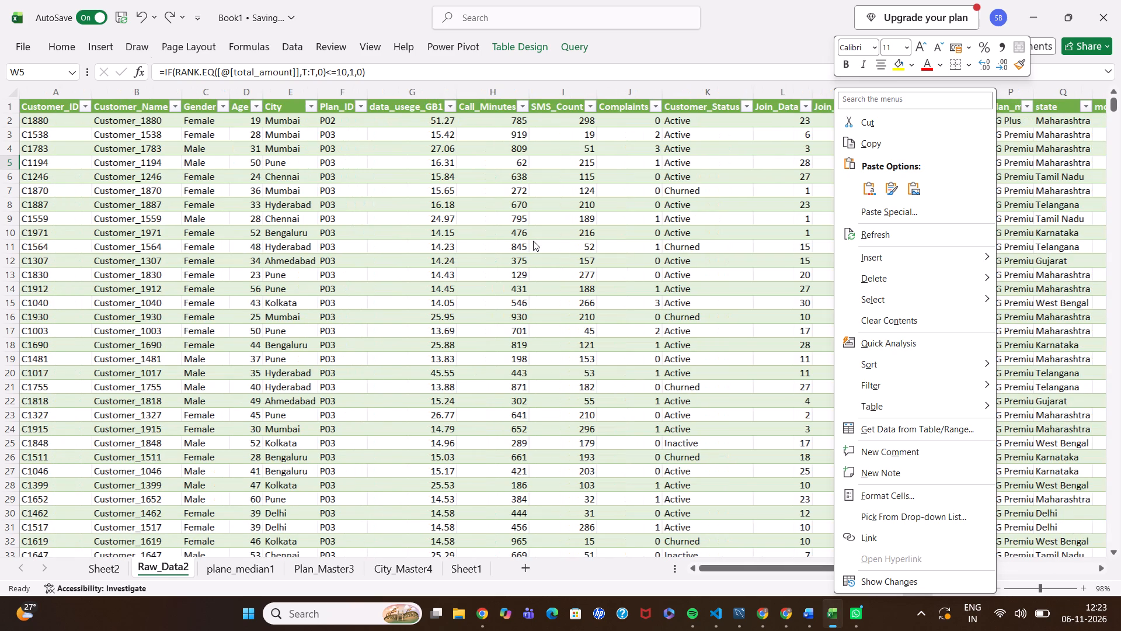
pyautogui.hscroll(-5, 533, 241)
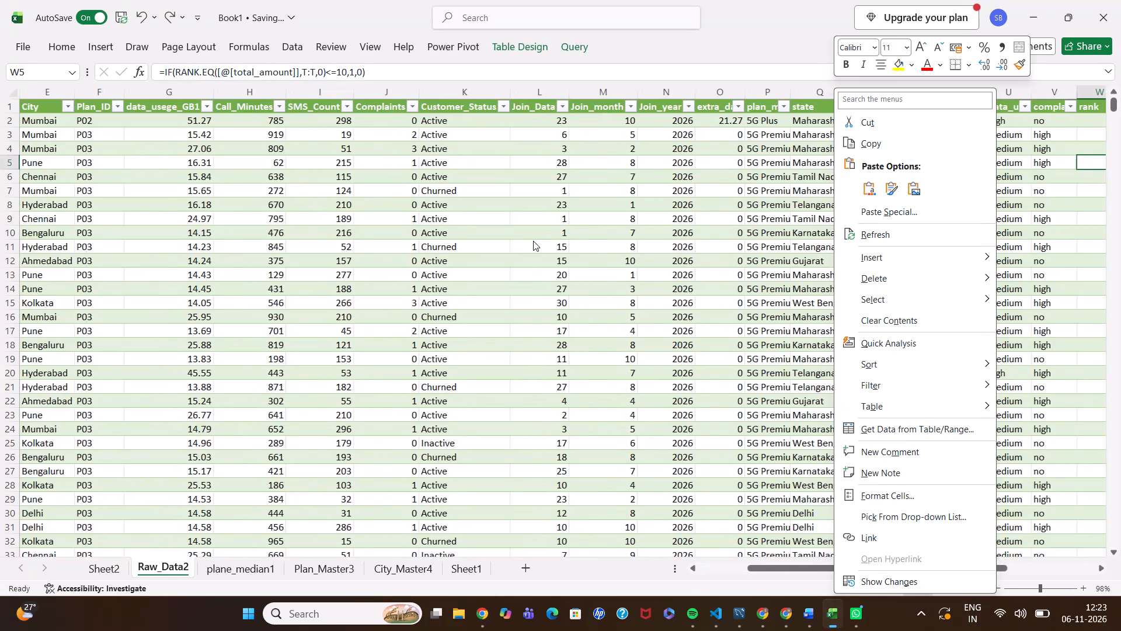
pyautogui.hscroll(-2, 533, 241)
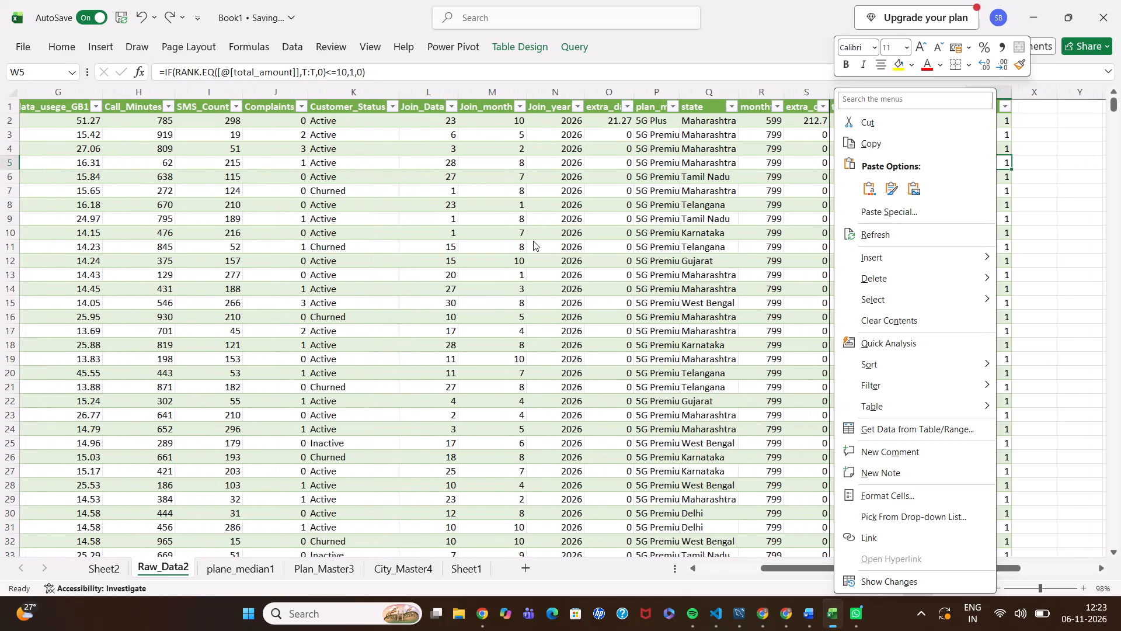
pyautogui.hscroll(-3, 533, 241)
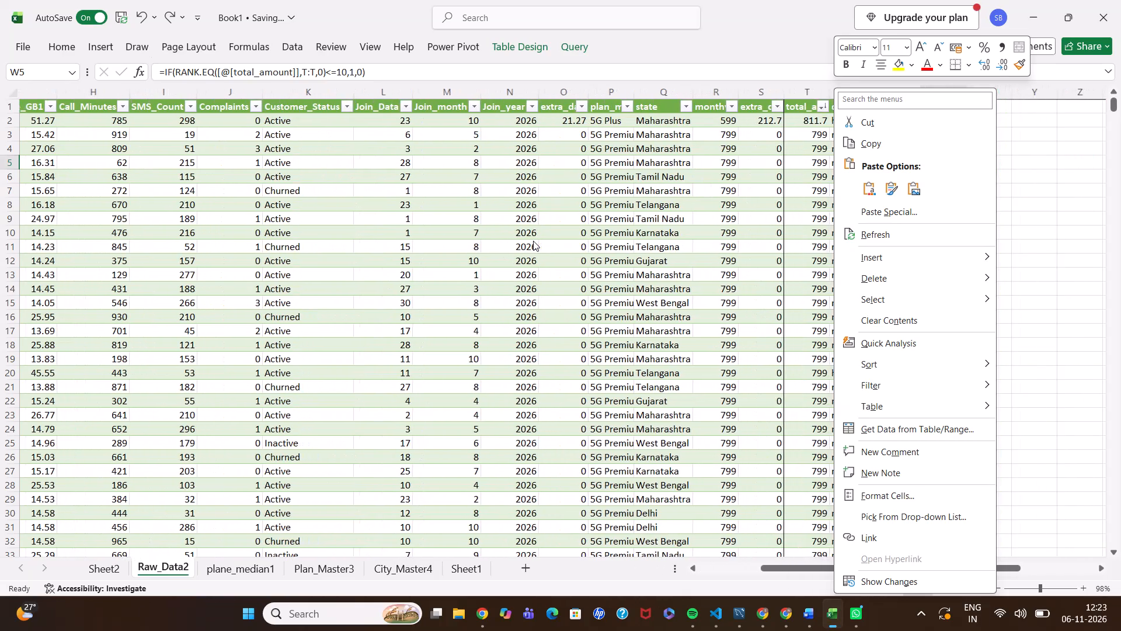
pyautogui.hscroll(-2, 533, 241)
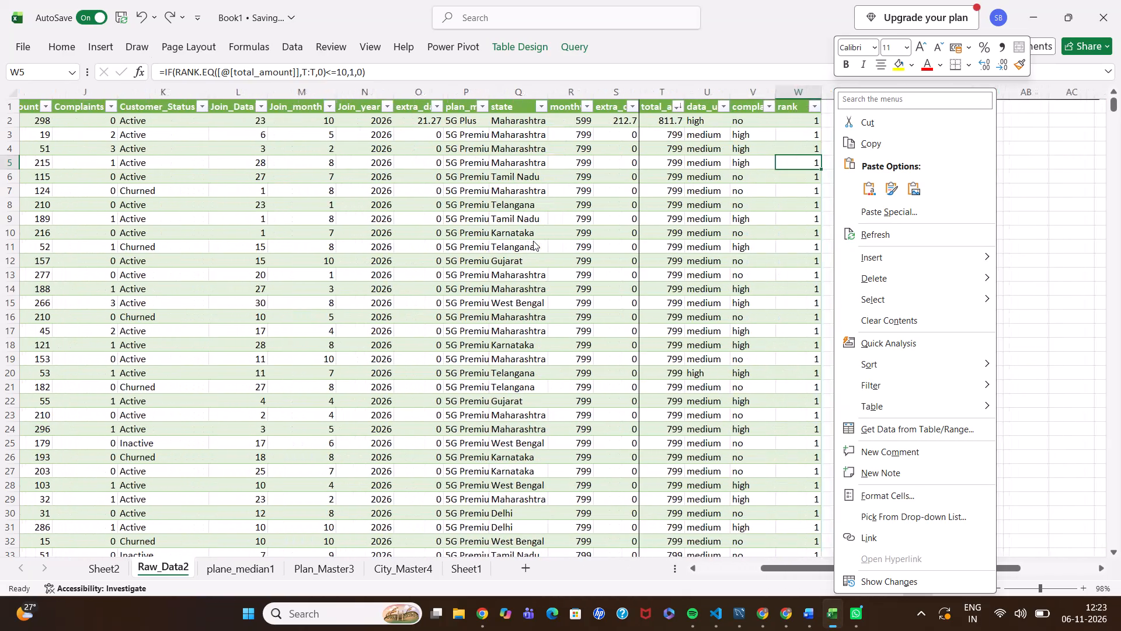
pyautogui.hscroll(-2, 533, 241)
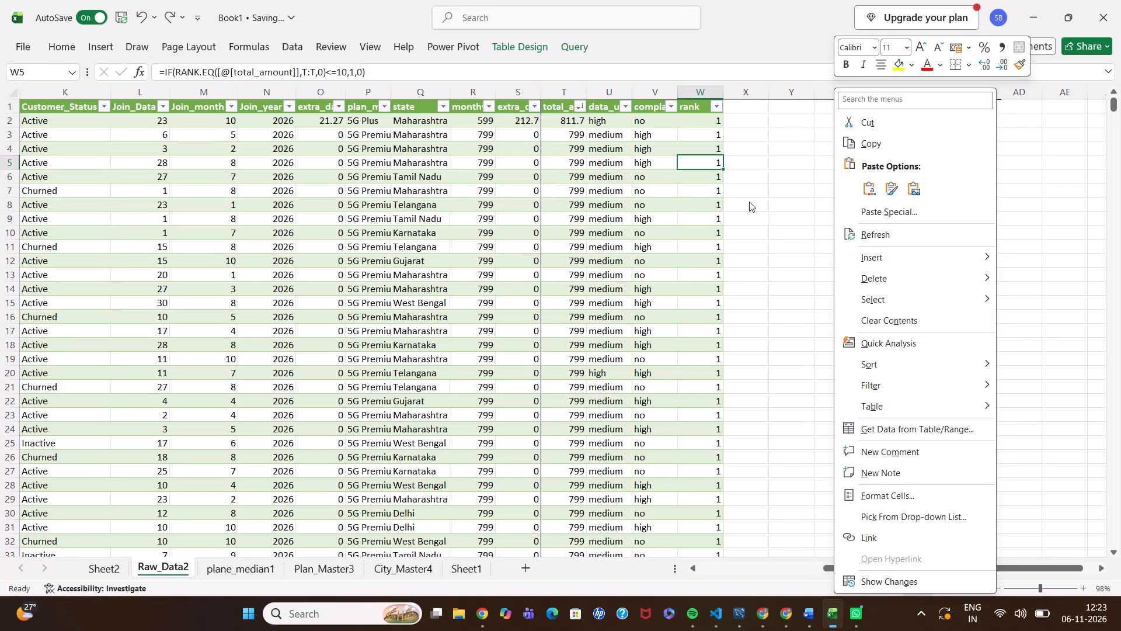
pyautogui.click(878, 339)
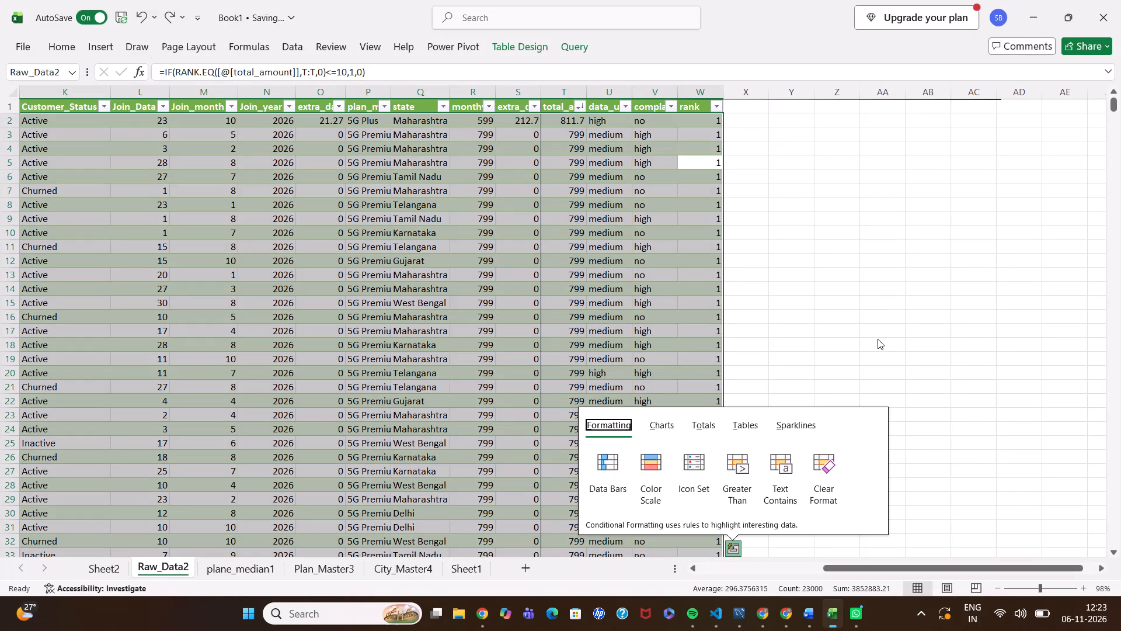
pyautogui.click(731, 547)
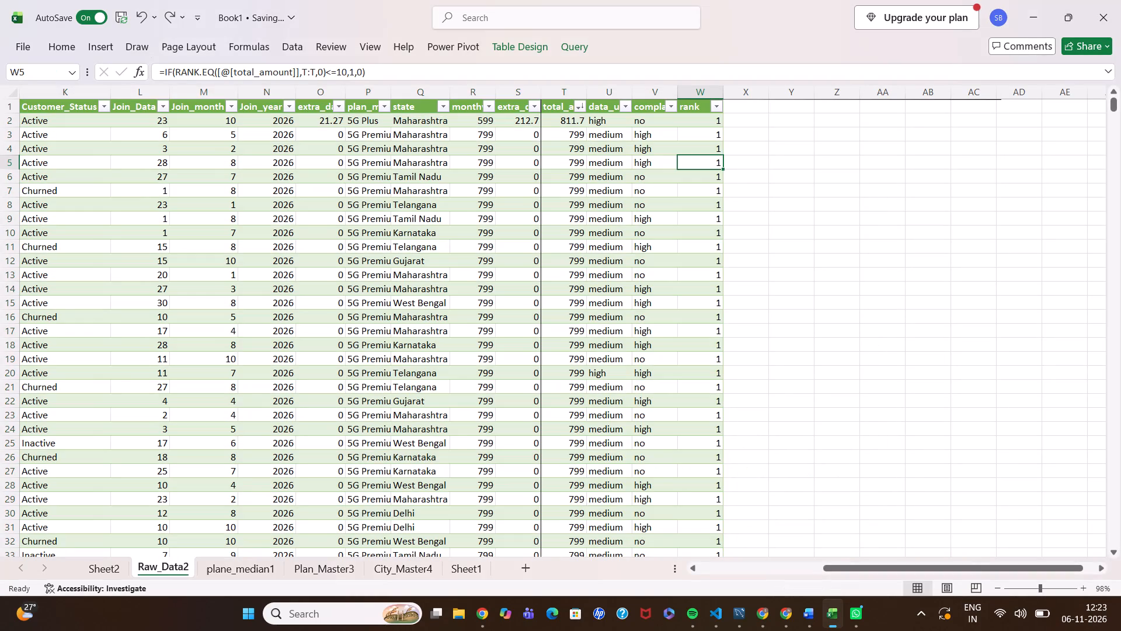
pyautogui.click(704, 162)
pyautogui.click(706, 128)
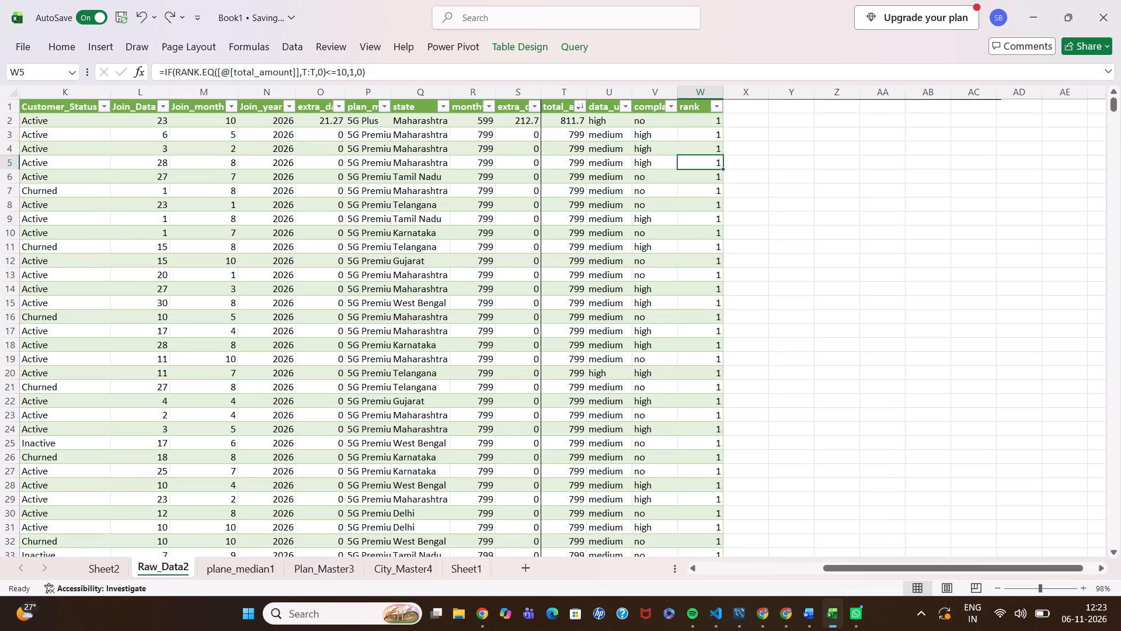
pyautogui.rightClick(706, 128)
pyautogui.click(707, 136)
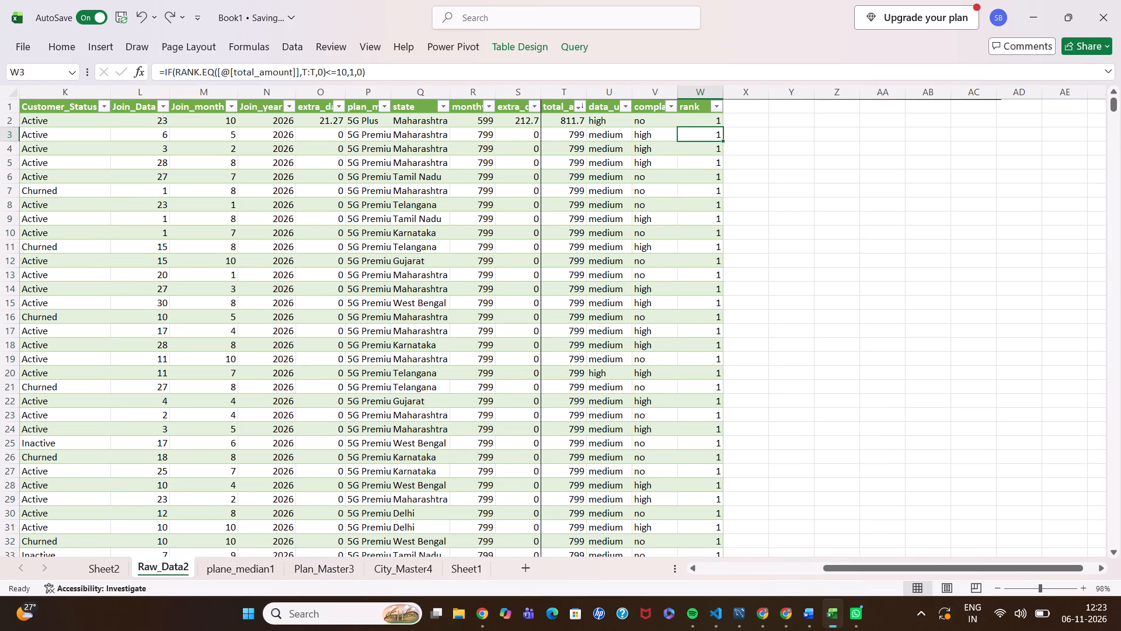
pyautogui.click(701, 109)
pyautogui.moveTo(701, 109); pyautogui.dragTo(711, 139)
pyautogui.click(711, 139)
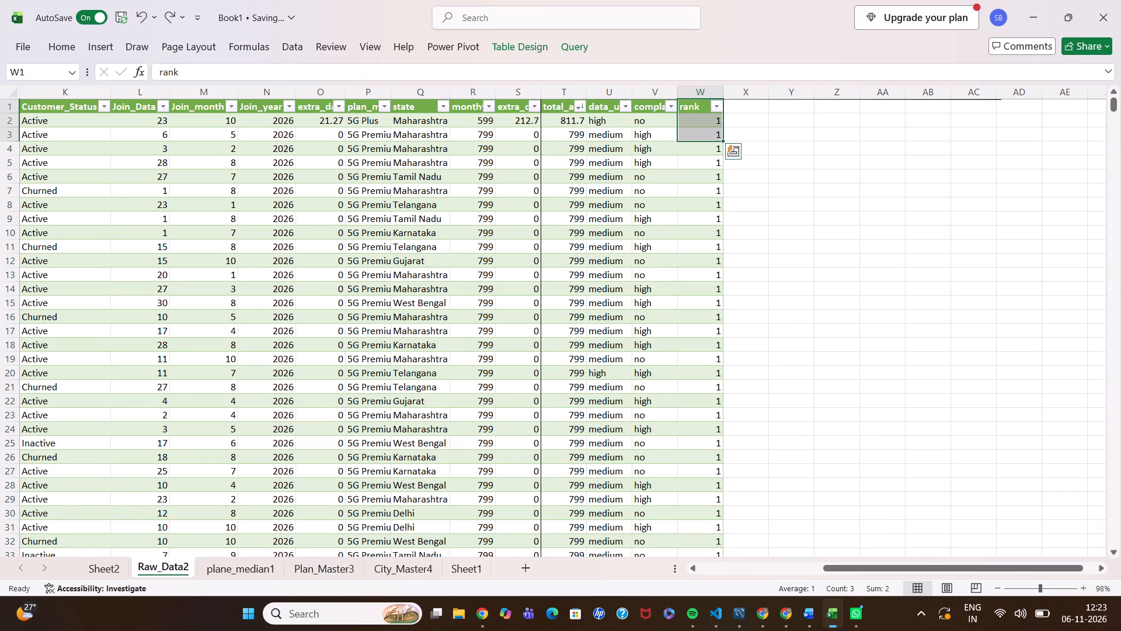
# Move the rank formula from cell W2 onto cell W5, replacing that cell's contents.
pyautogui.click(702, 115)
pyautogui.moveTo(702, 115); pyautogui.dragTo(701, 169)
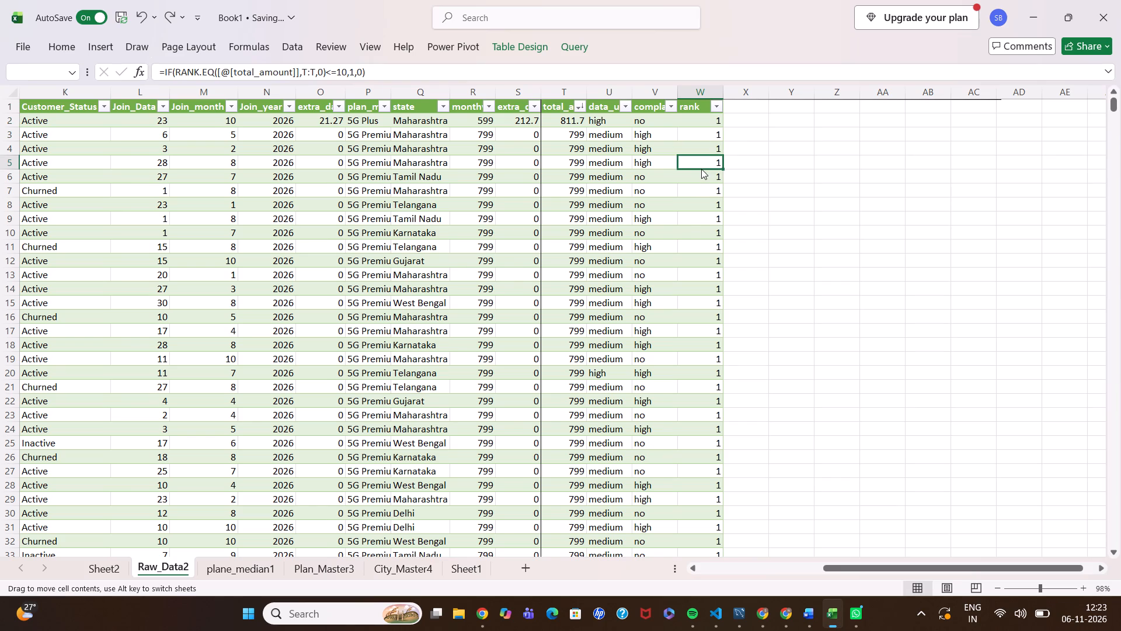
pyautogui.click(607, 337)
# Look at the Quick Analysis formatting options from rank cell W2 and dismiss them.
pyautogui.click(701, 123)
pyautogui.rightClick(701, 123)
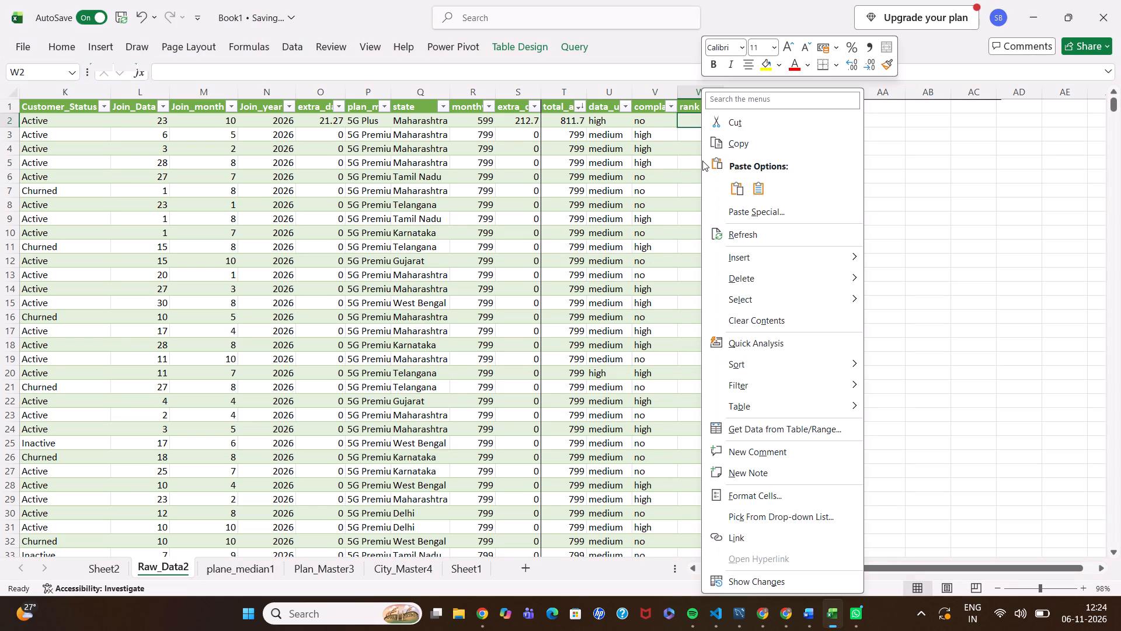
pyautogui.click(749, 344)
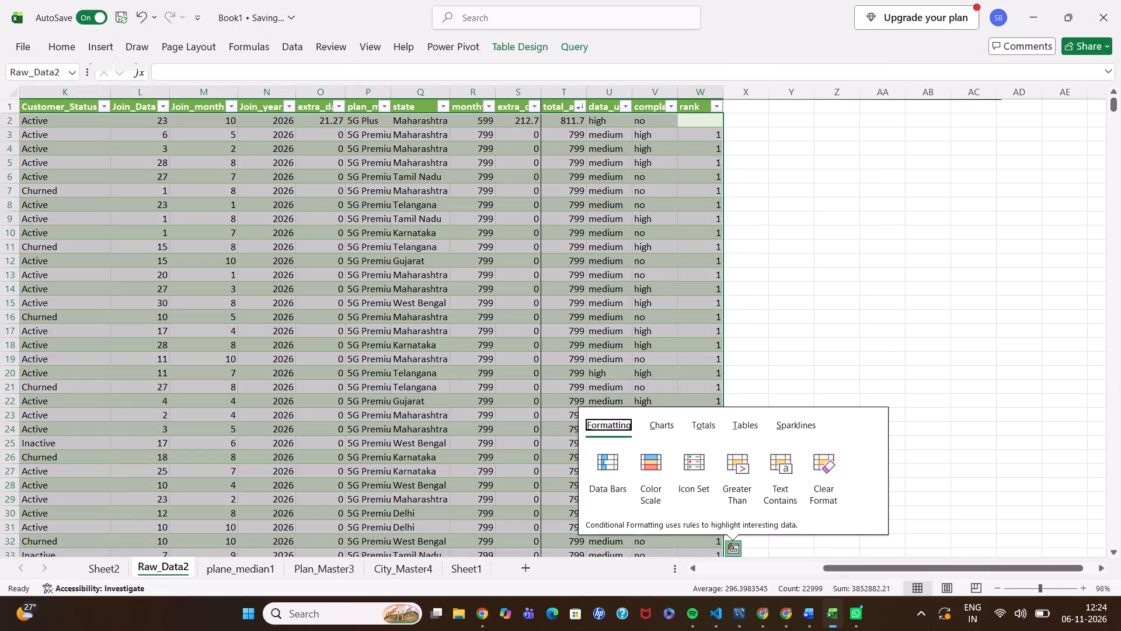
pyautogui.click(749, 287)
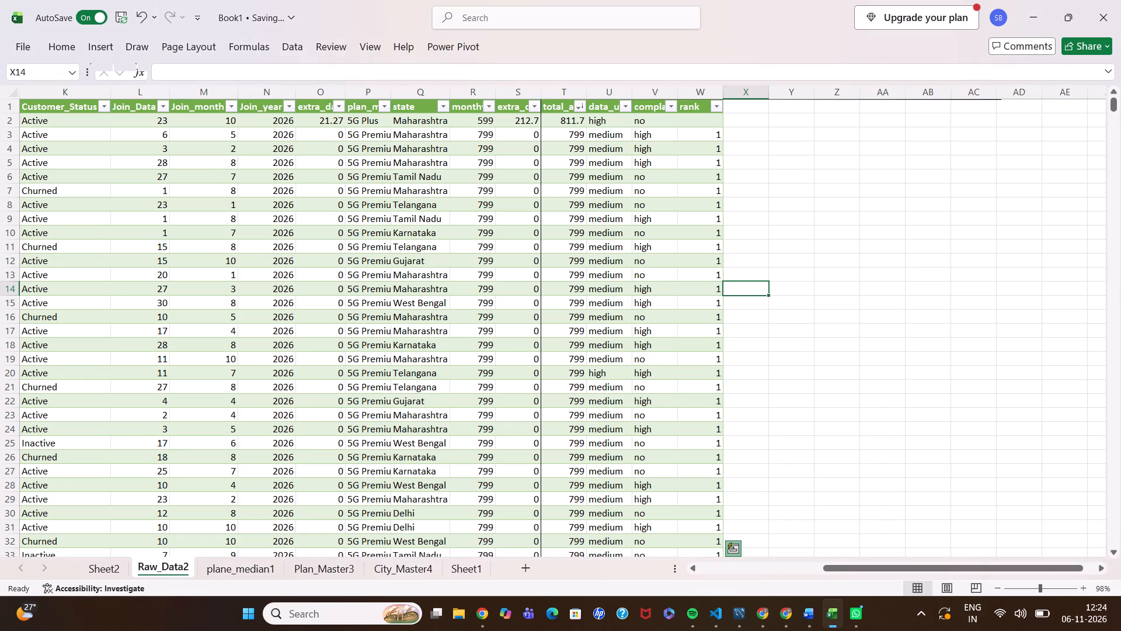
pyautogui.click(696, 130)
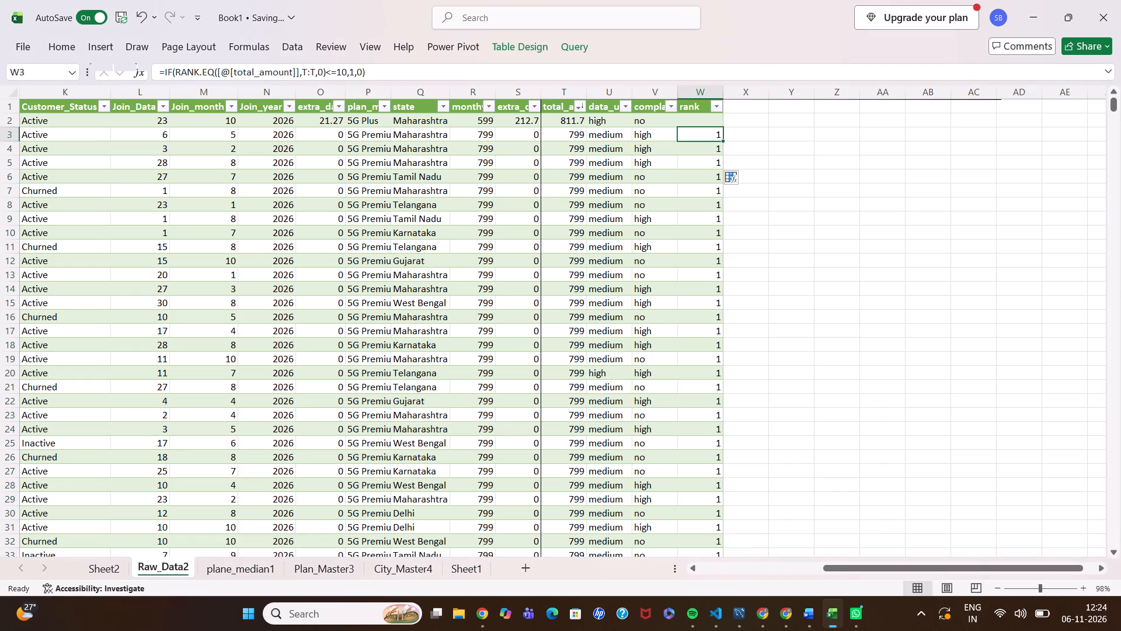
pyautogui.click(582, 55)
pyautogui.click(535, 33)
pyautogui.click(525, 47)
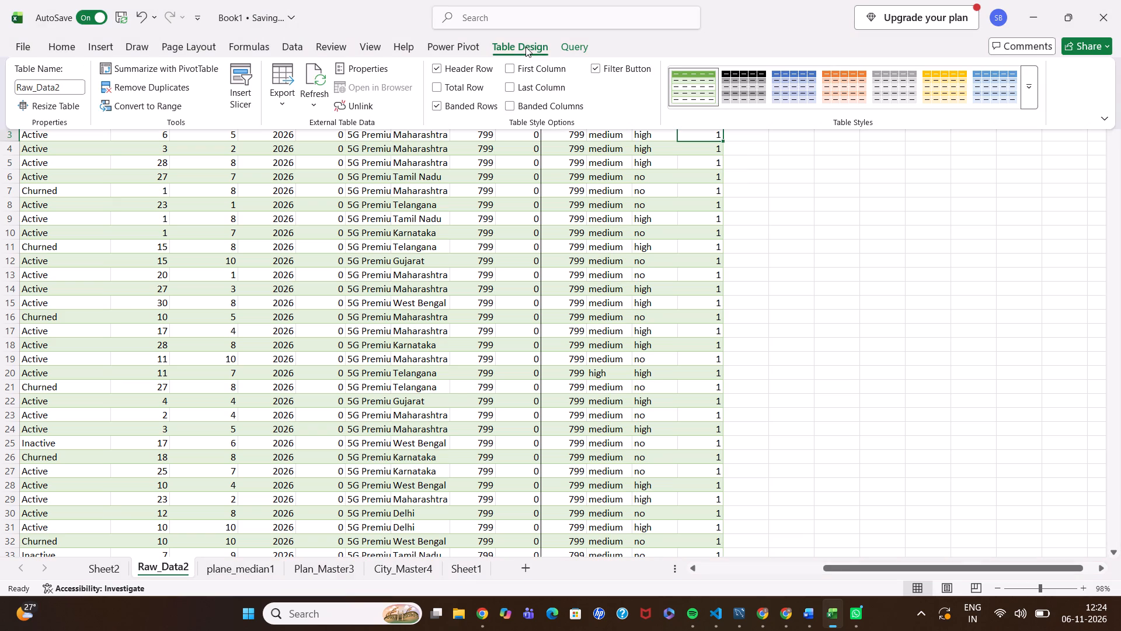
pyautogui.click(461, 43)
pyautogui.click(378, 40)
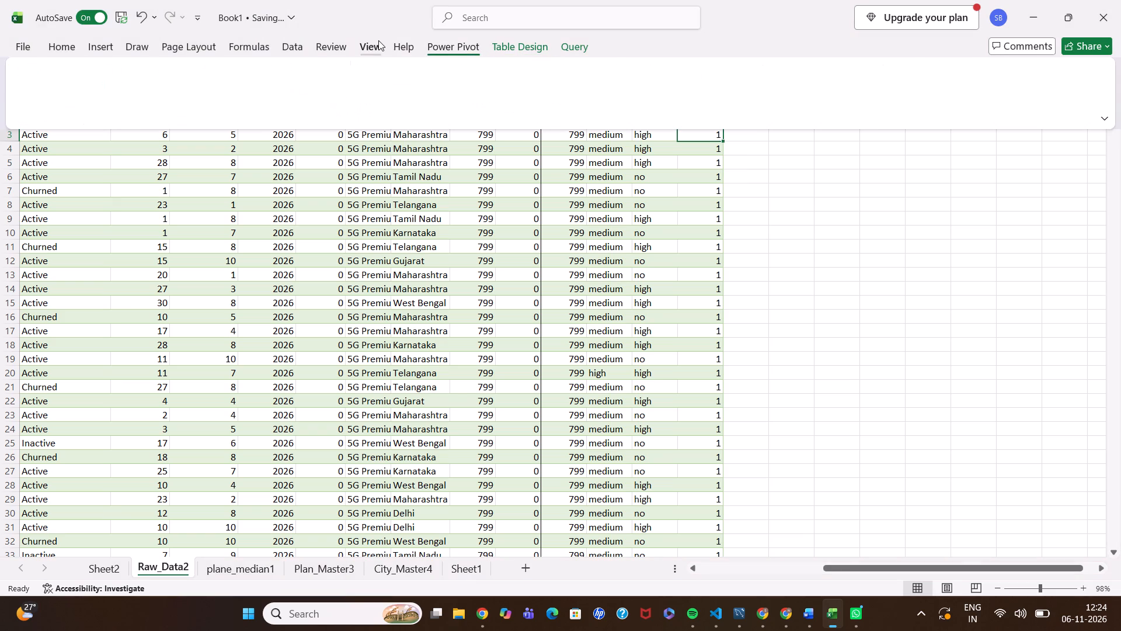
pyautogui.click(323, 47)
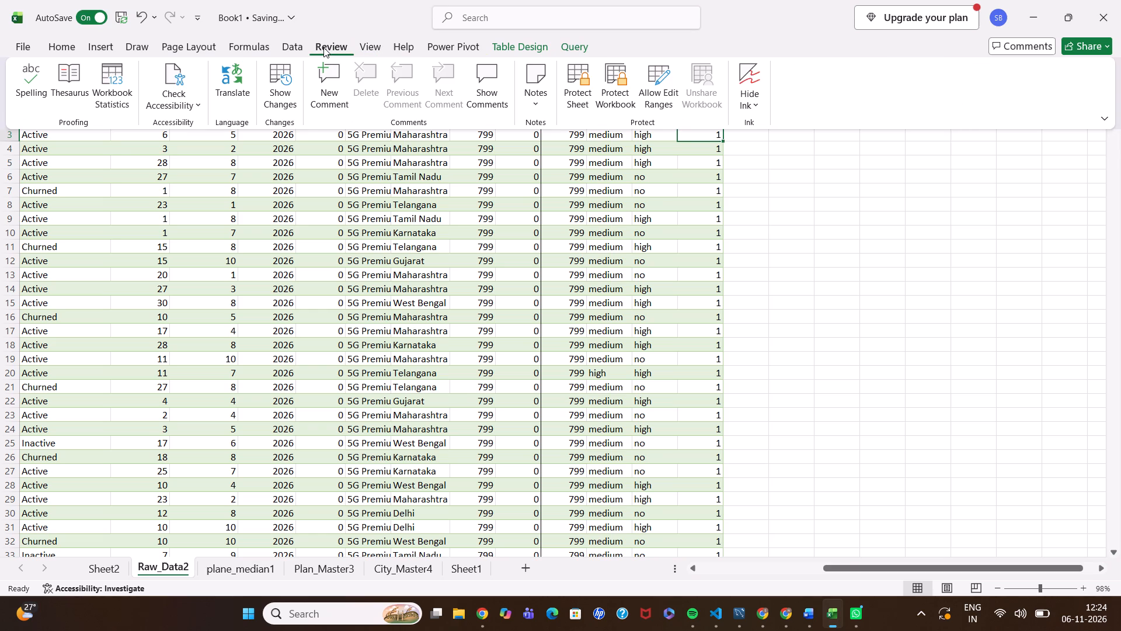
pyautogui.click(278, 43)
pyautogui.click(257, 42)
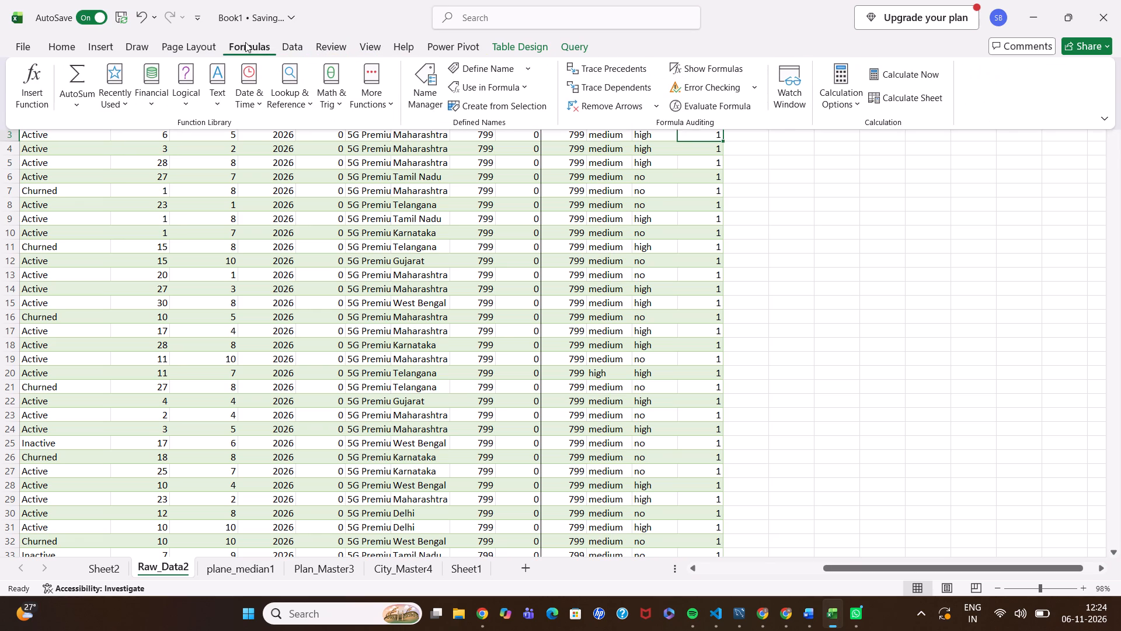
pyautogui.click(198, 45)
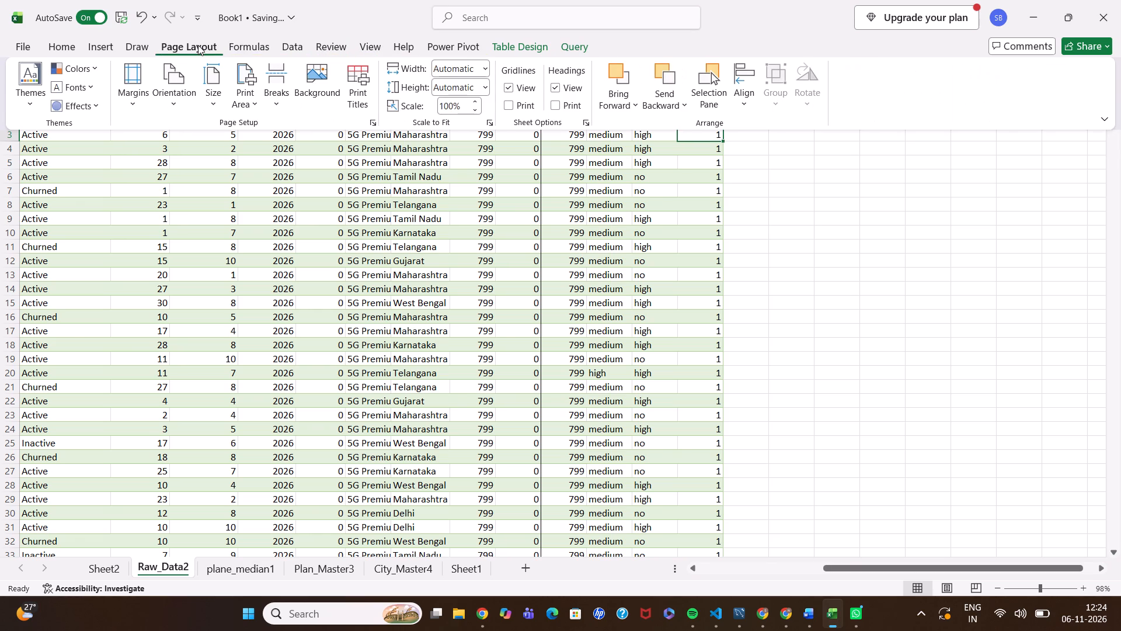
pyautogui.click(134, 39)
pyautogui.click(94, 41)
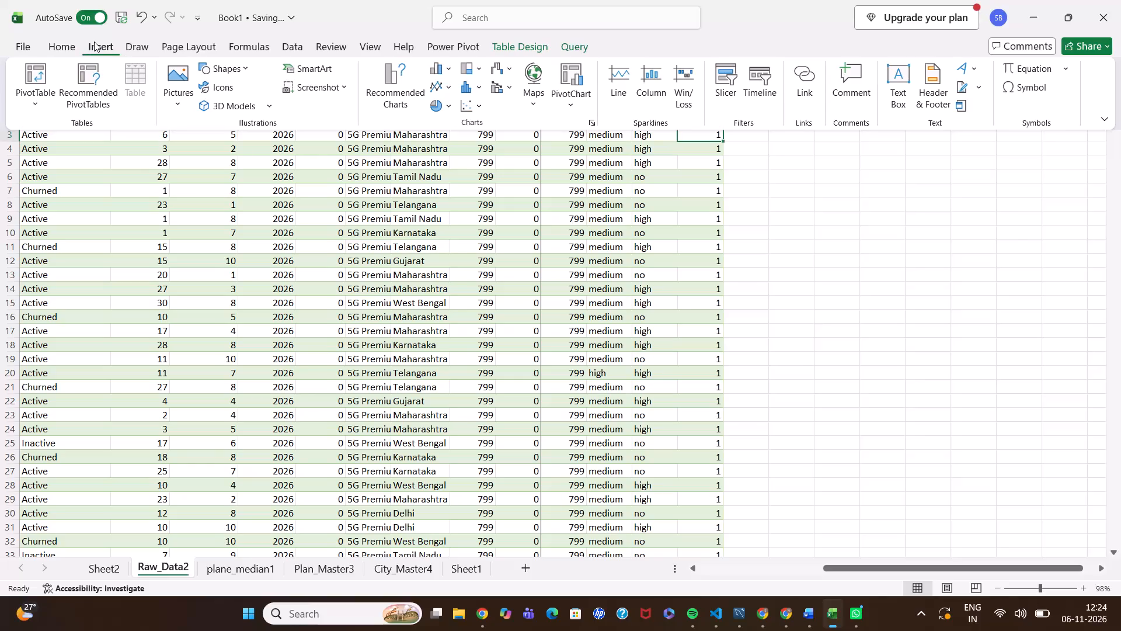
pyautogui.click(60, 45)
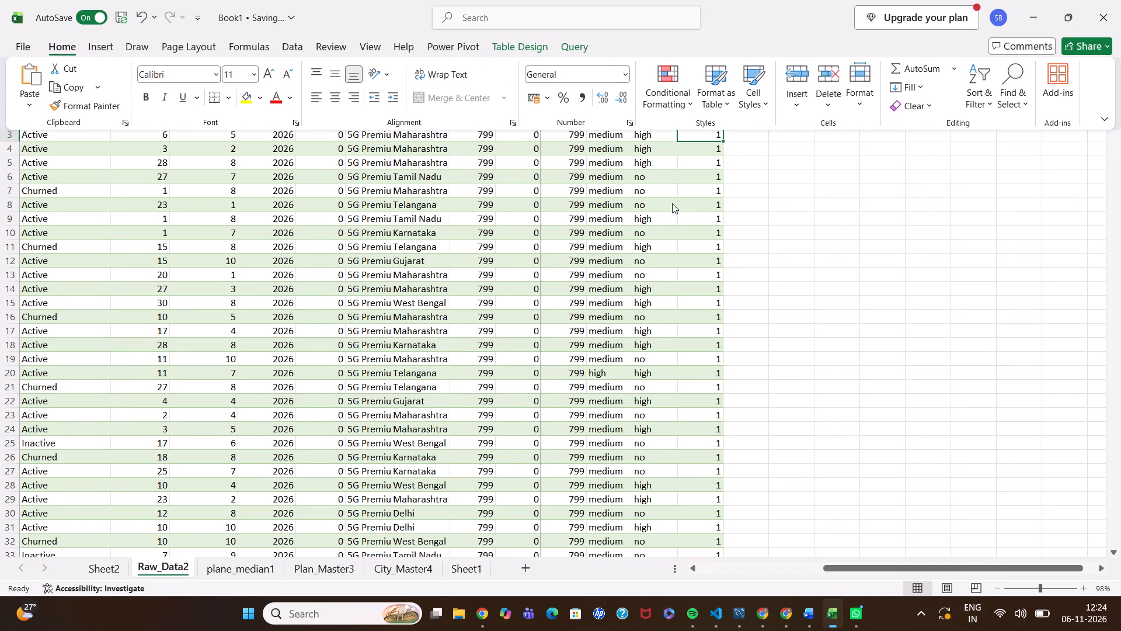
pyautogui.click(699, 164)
# Undo the move of the rank formula from cell W2 onto cell W5.
pyautogui.click(708, 122)
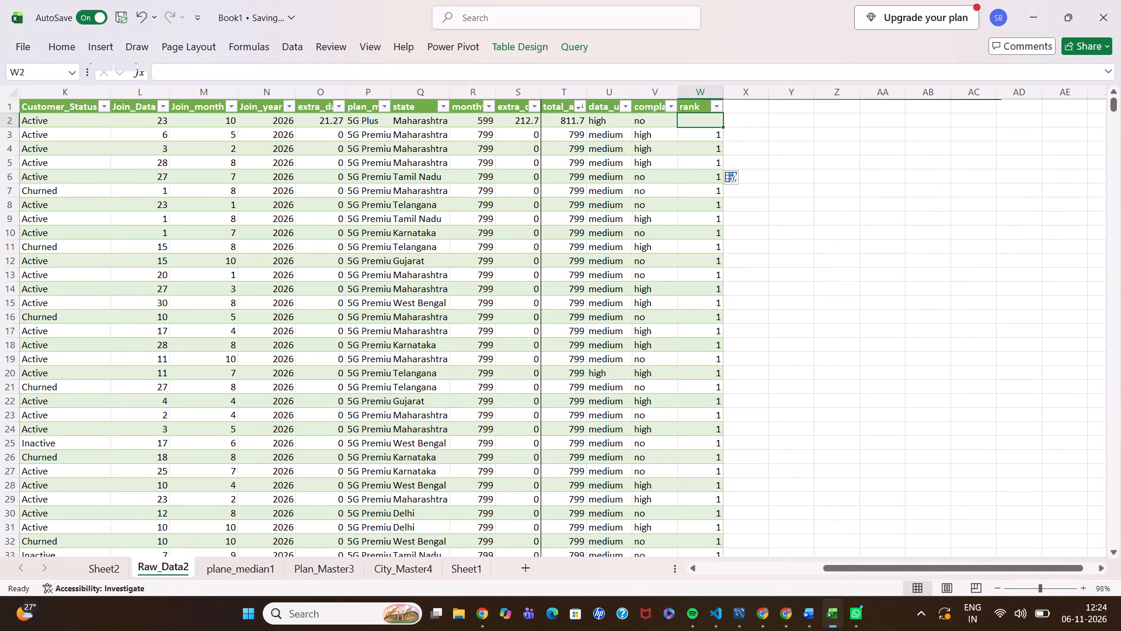
pyautogui.click(136, 13)
# Examine the Quick Analysis sparkline, table, total, chart and formatting options from rank cell W5, and dismiss them.
pyautogui.click(712, 166)
pyautogui.rightClick(712, 166)
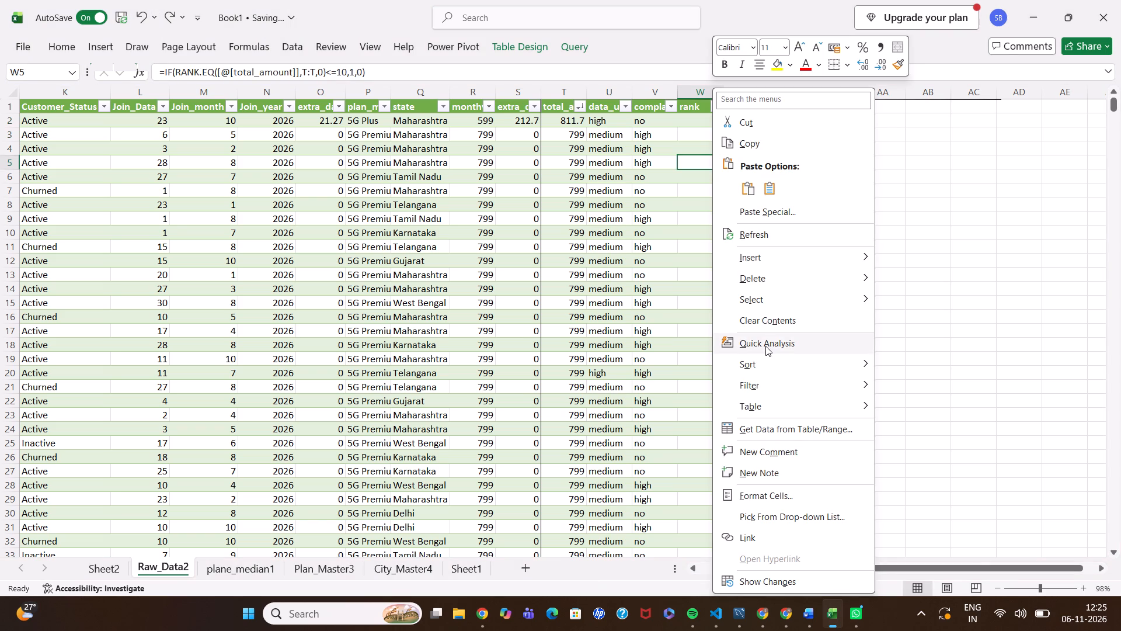
pyautogui.click(765, 346)
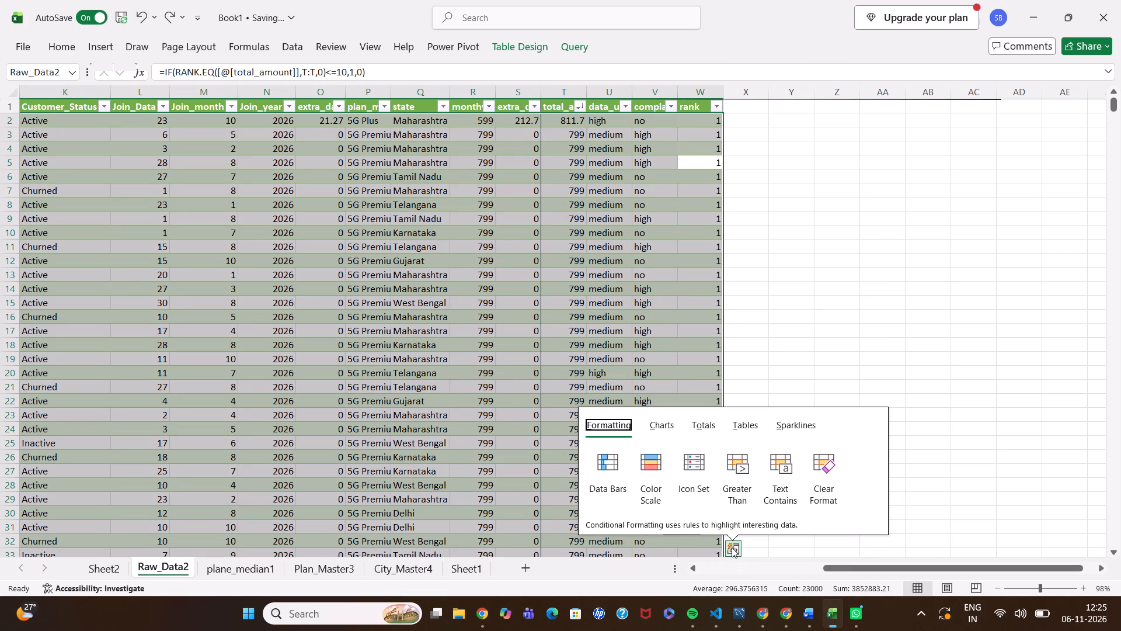
pyautogui.click(803, 419)
pyautogui.click(743, 423)
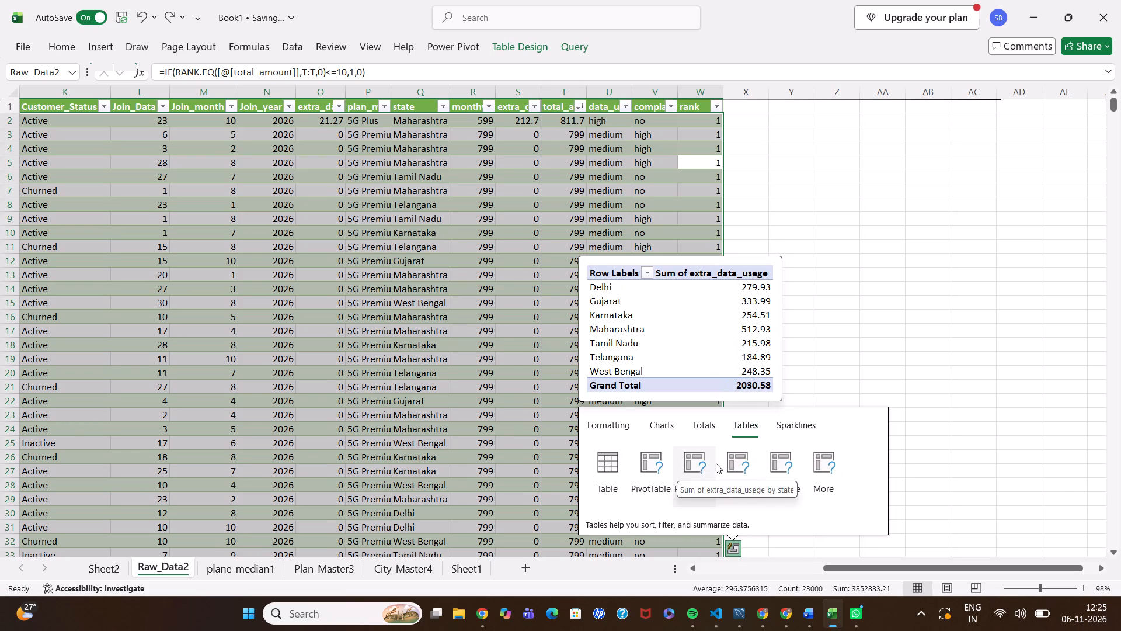
pyautogui.click(705, 424)
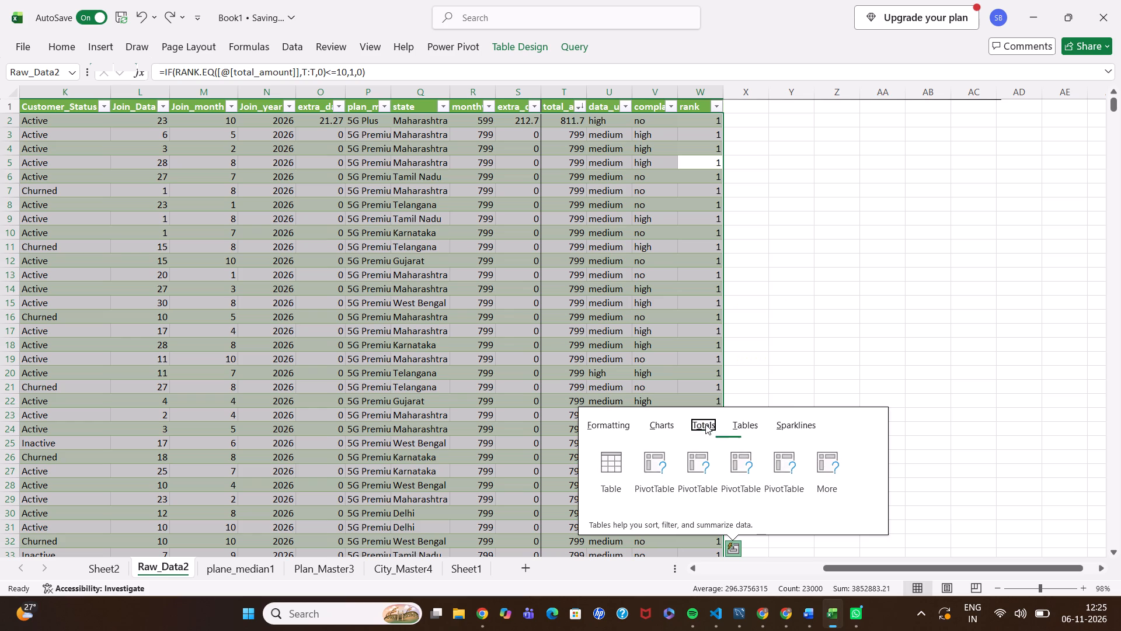
pyautogui.click(674, 424)
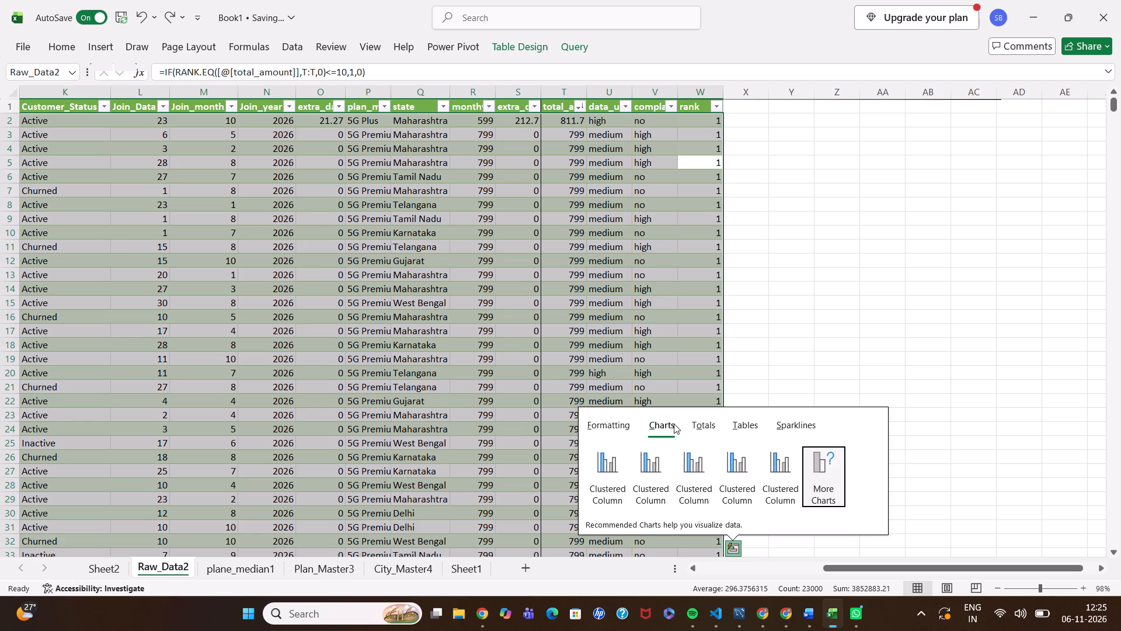
pyautogui.click(614, 425)
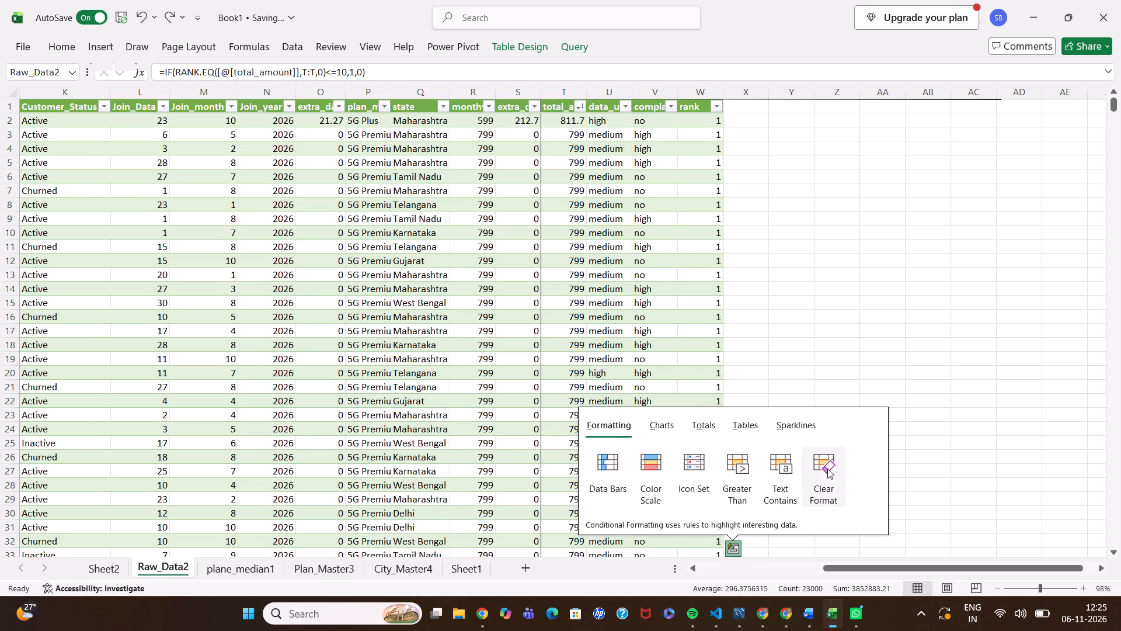
pyautogui.click(806, 325)
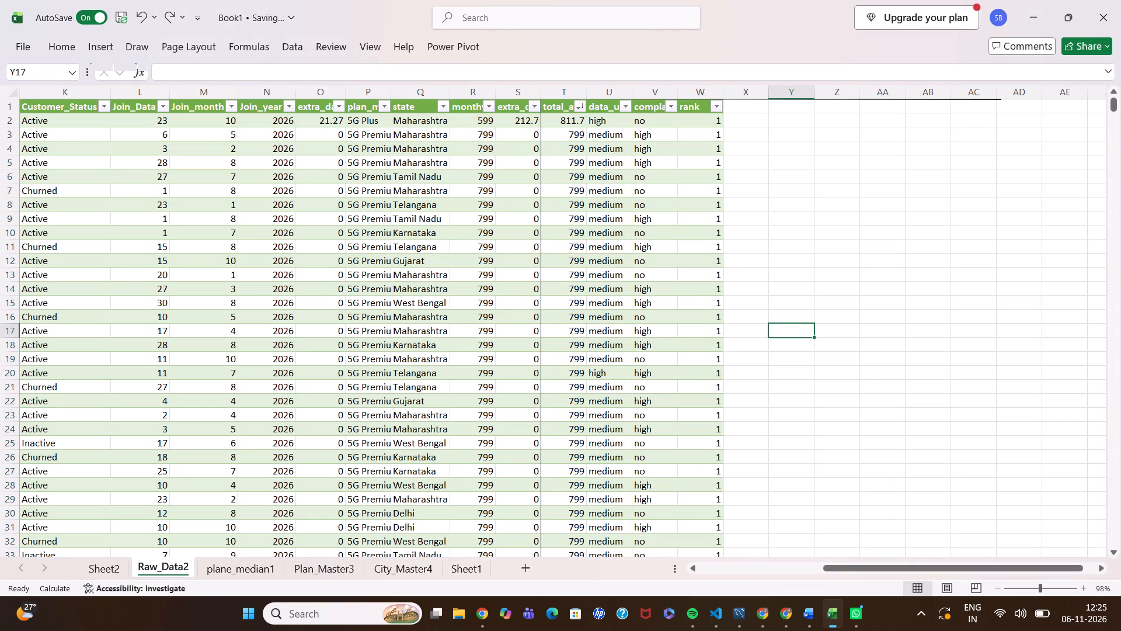
# Inspect the complaint category formula in cell V2 and the rank formulas in cells W6 and W2.
pyautogui.doubleClick(644, 123)
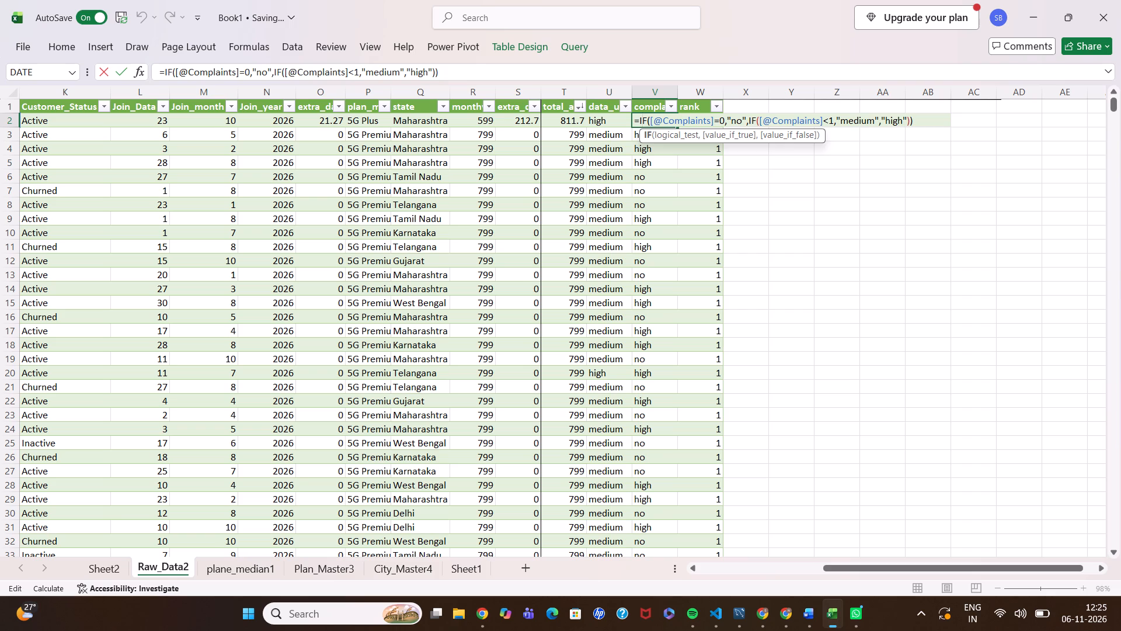
pyautogui.click(688, 178)
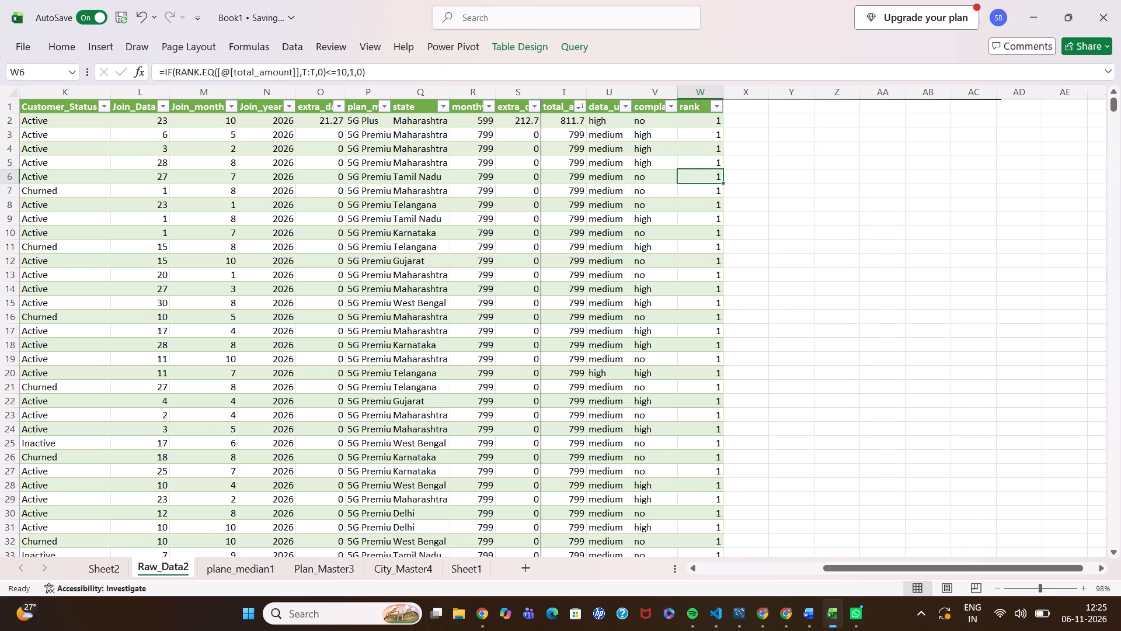
pyautogui.click(698, 117)
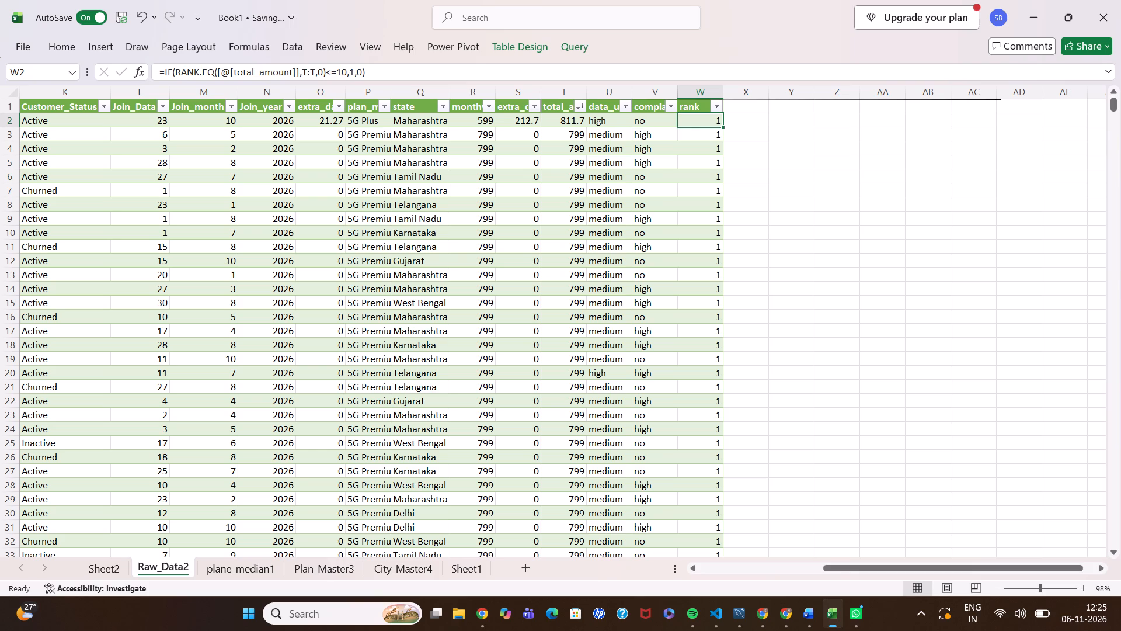
pyautogui.click(789, 612)
pyautogui.scroll(-14, 663, 426)
pyautogui.scroll(-3, 530, 395)
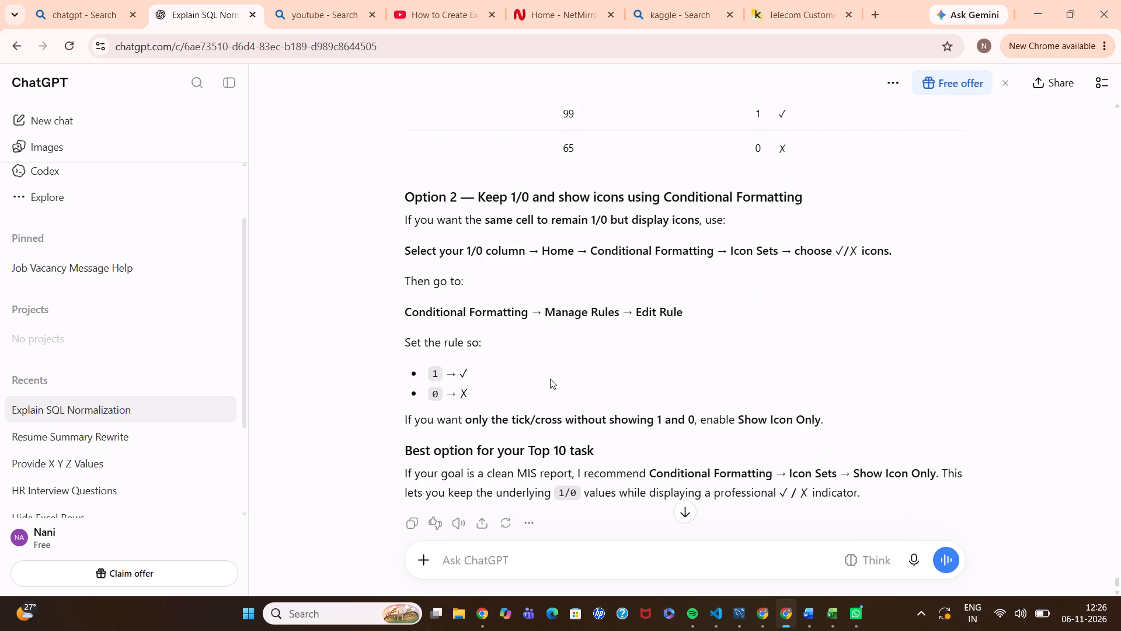
pyautogui.scroll(-1, 550, 379)
pyautogui.scroll(-1, 513, 318)
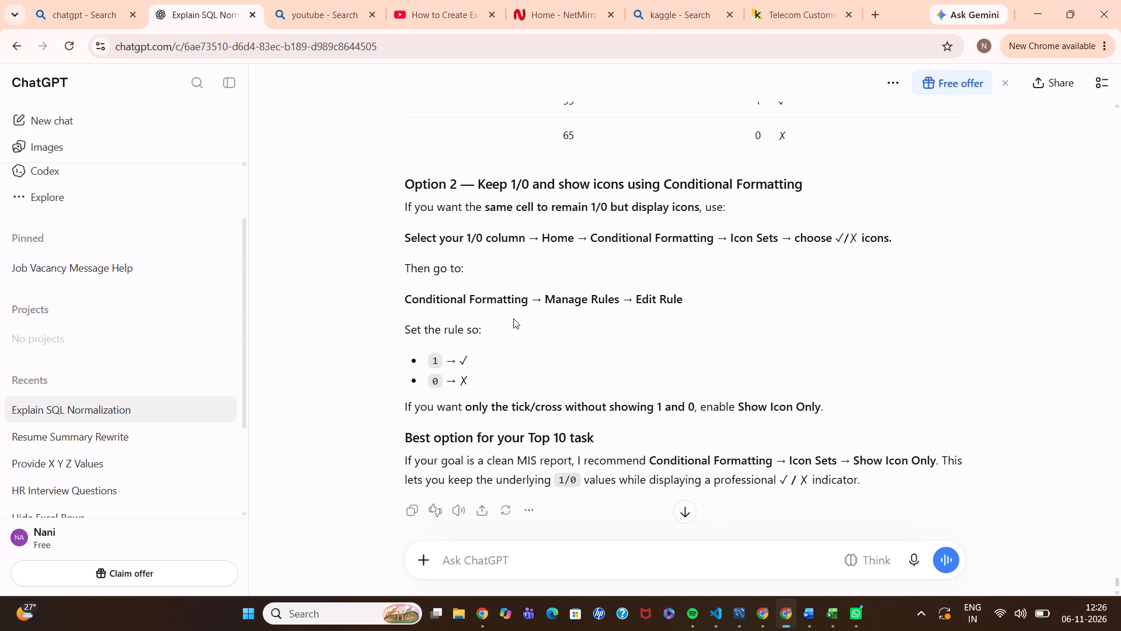
pyautogui.scroll(-1, 513, 318)
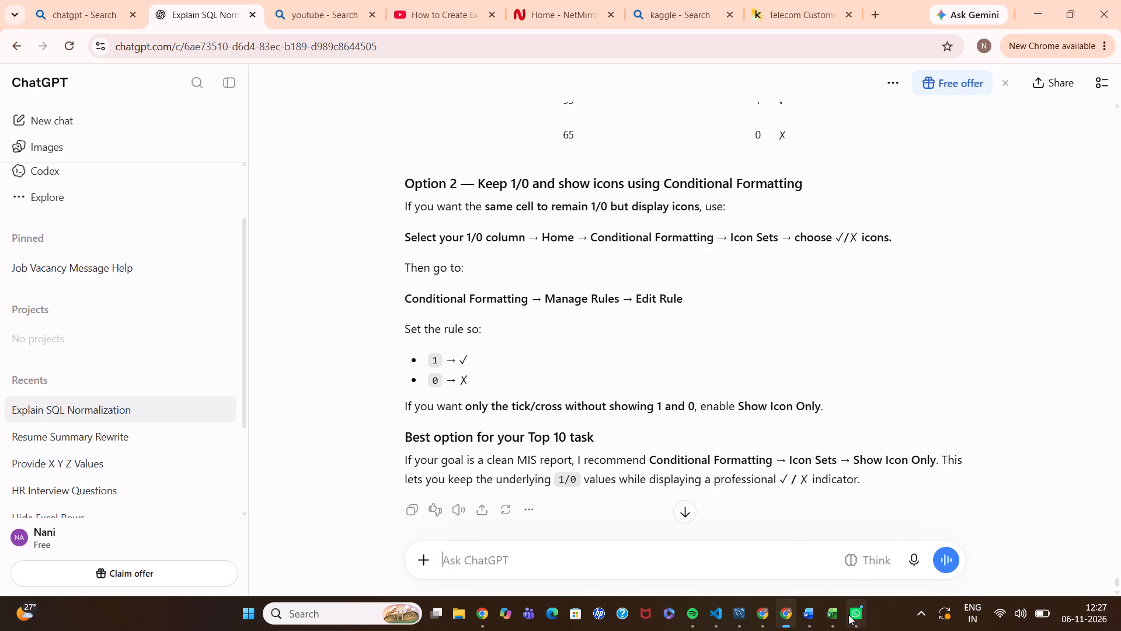
# Switch to Excel and apply the 3 Symbols (Circled) conditional formatting icon set to the whole rank column W.
pyautogui.click(829, 611)
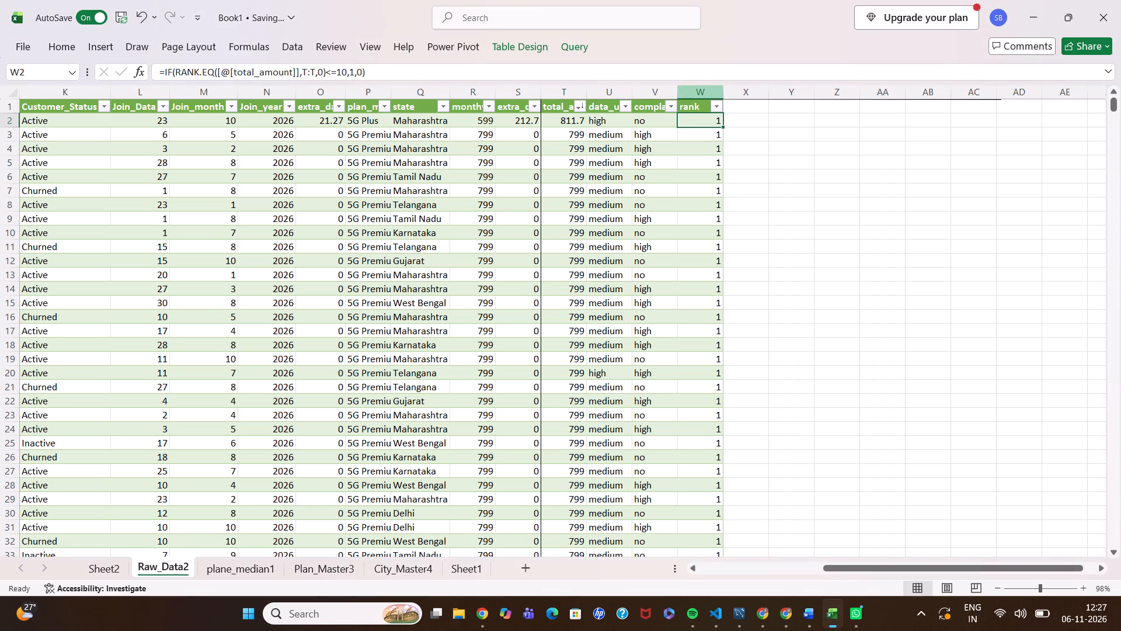
pyautogui.click(697, 94)
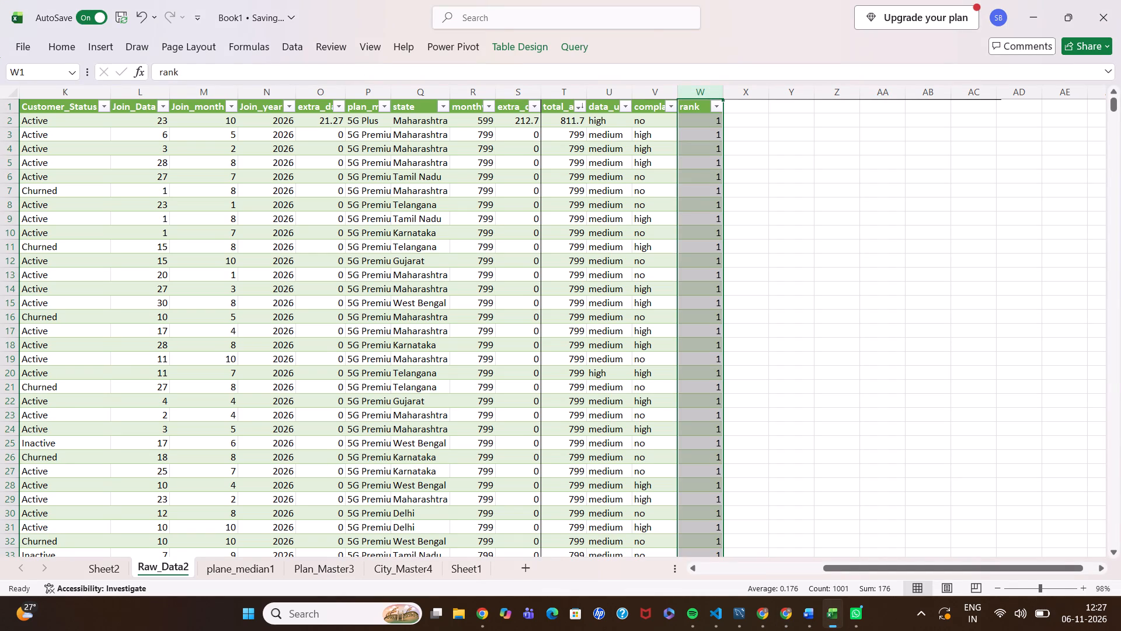
pyautogui.click(60, 46)
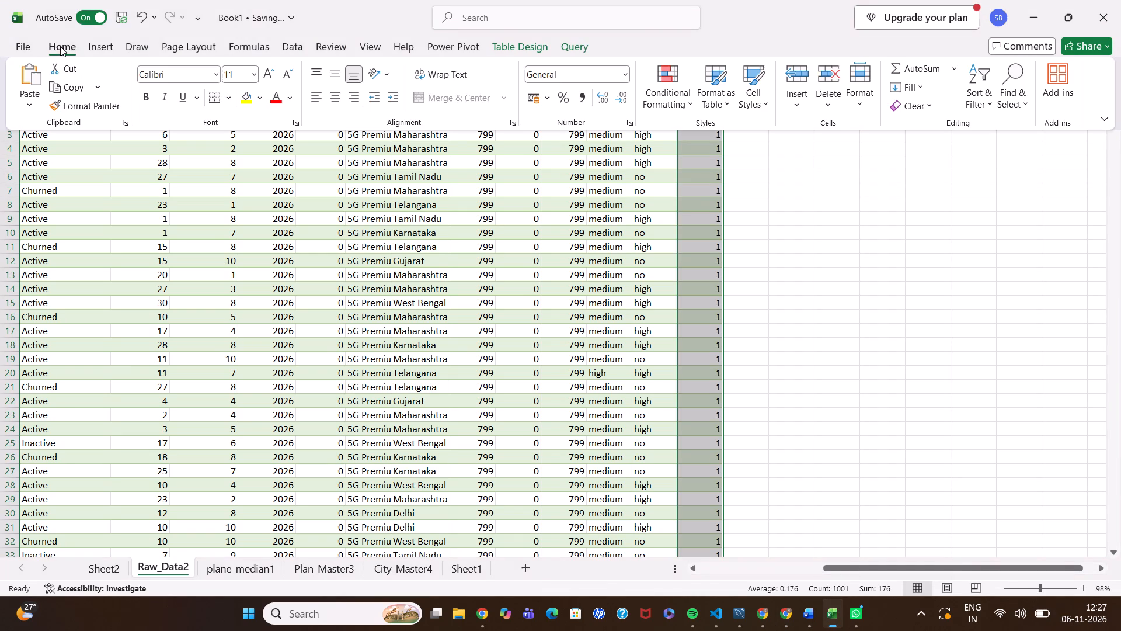
pyautogui.click(673, 85)
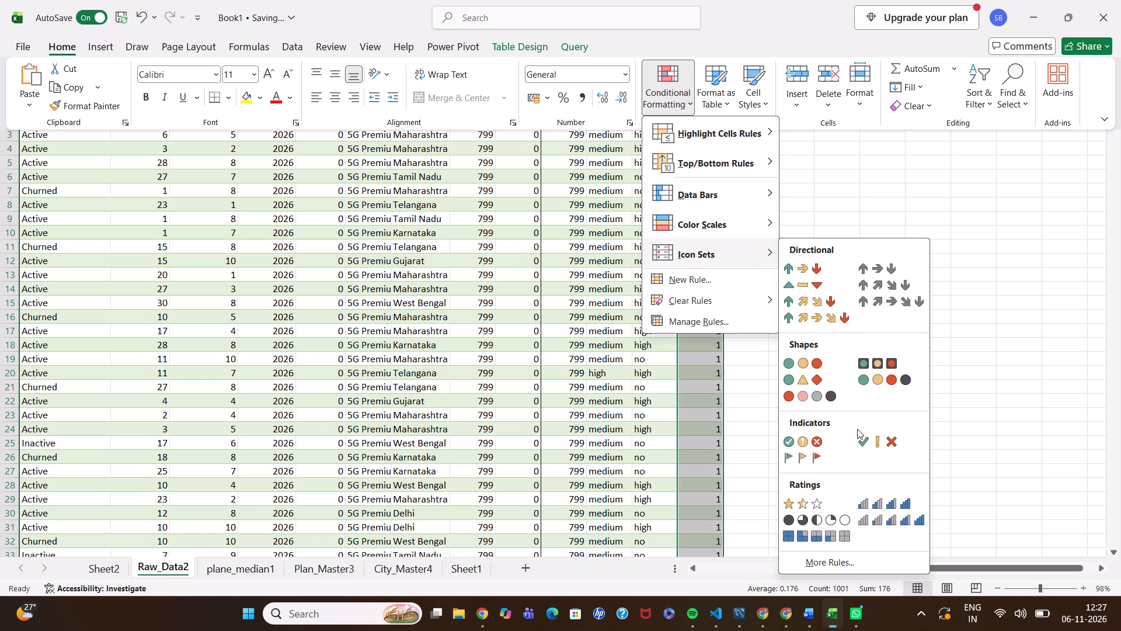
pyautogui.click(800, 439)
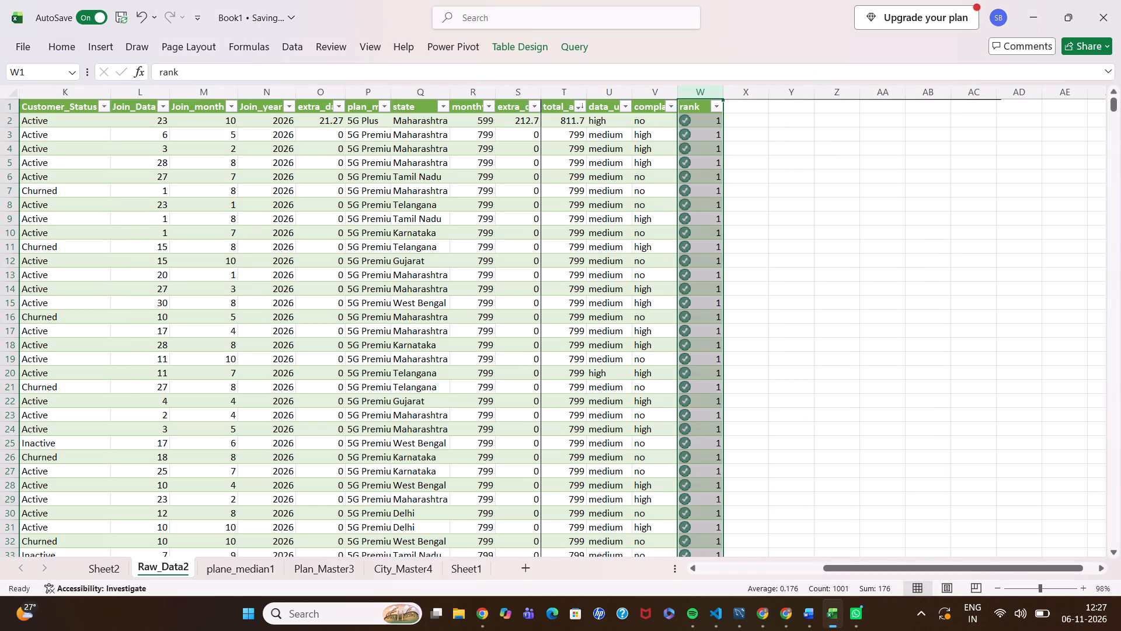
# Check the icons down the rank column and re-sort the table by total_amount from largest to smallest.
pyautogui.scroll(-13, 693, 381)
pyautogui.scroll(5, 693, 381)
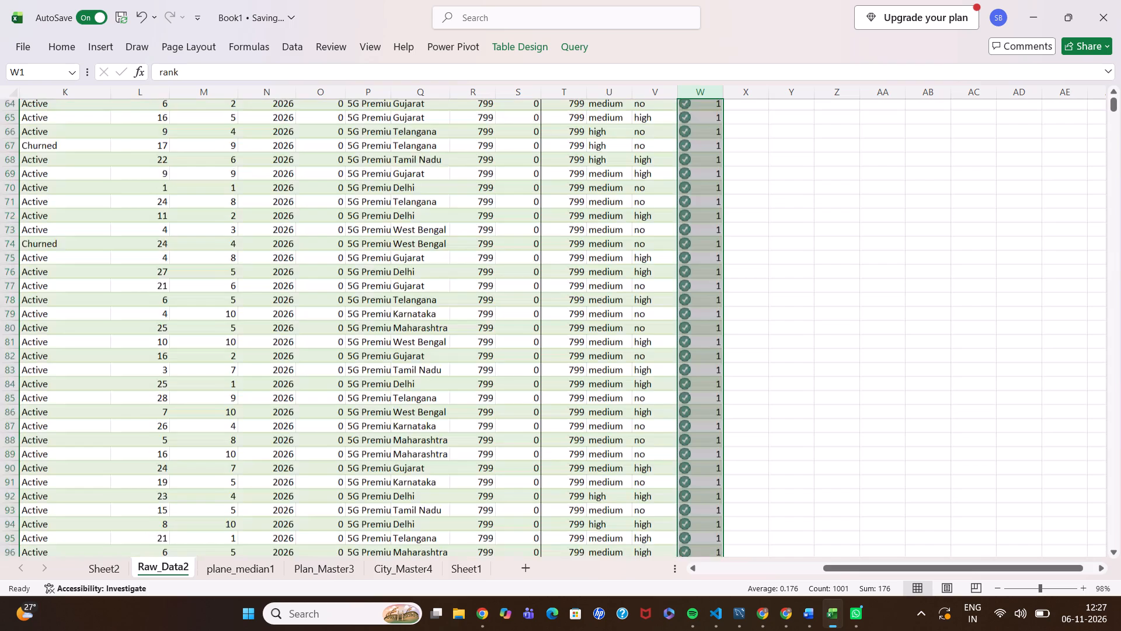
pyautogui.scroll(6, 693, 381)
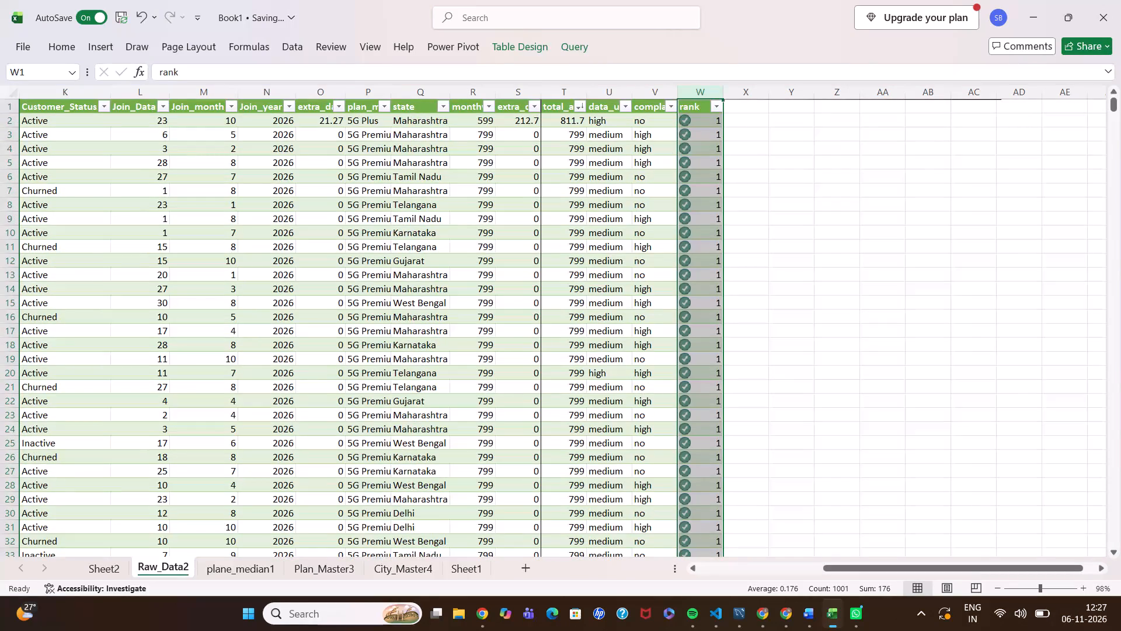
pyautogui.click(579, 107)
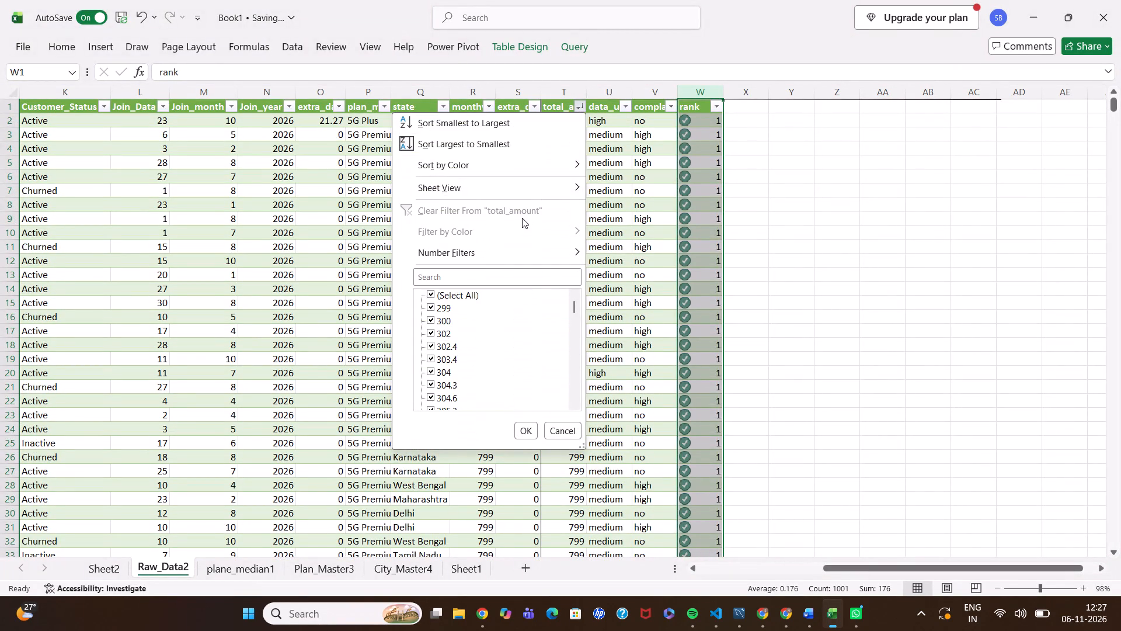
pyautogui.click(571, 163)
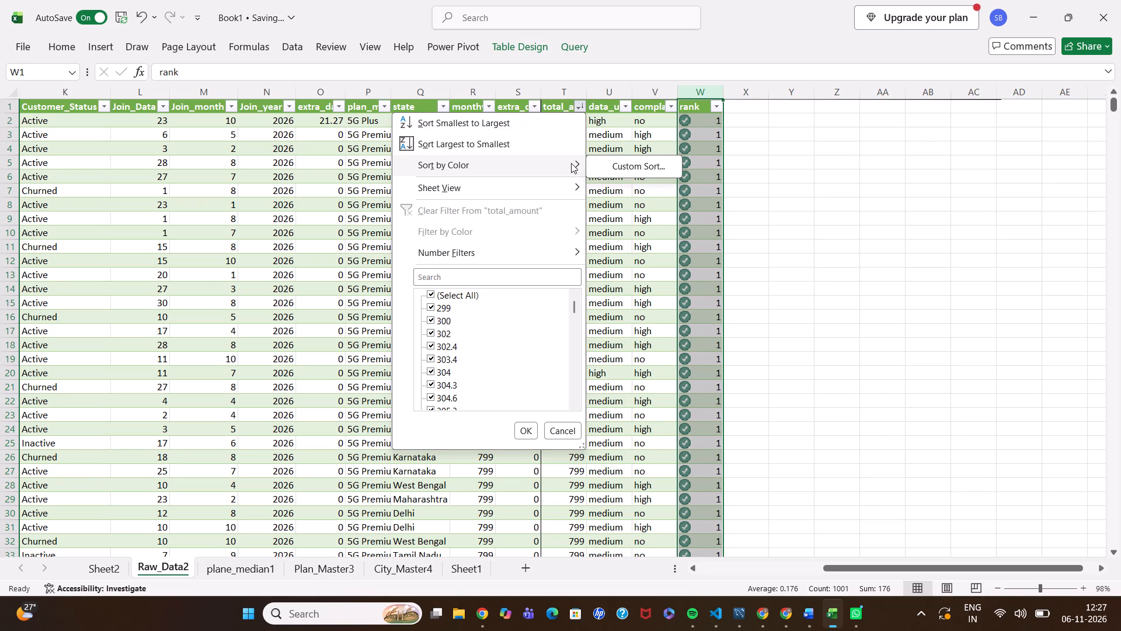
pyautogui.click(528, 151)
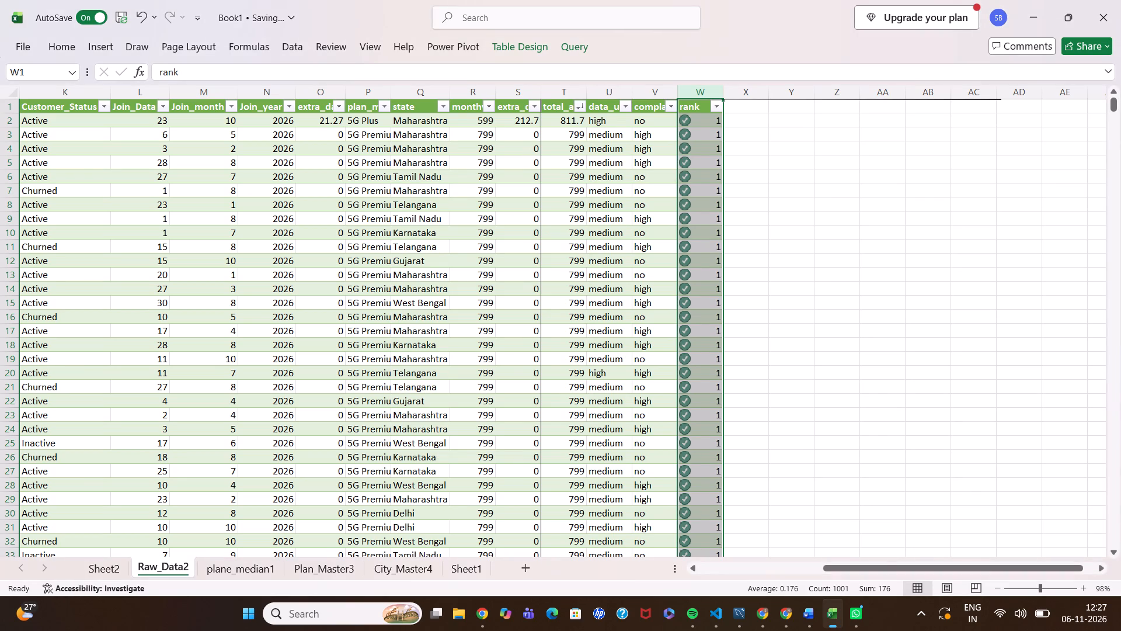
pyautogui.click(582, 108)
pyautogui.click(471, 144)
# Sort the table by total_amount from smallest to largest.
pyautogui.click(583, 106)
pyautogui.click(520, 120)
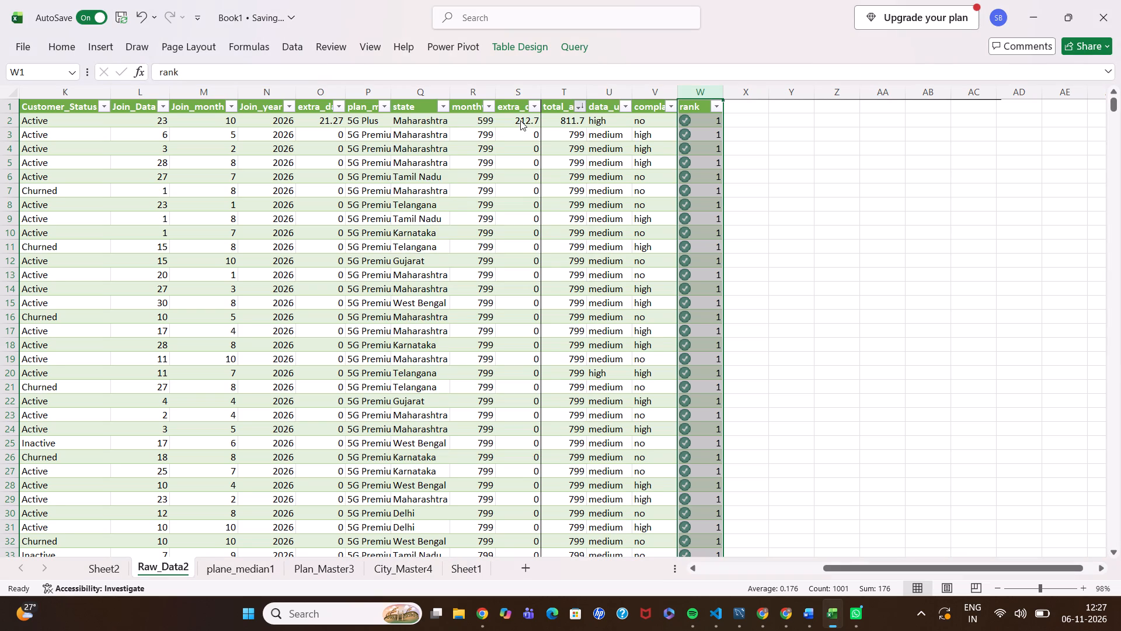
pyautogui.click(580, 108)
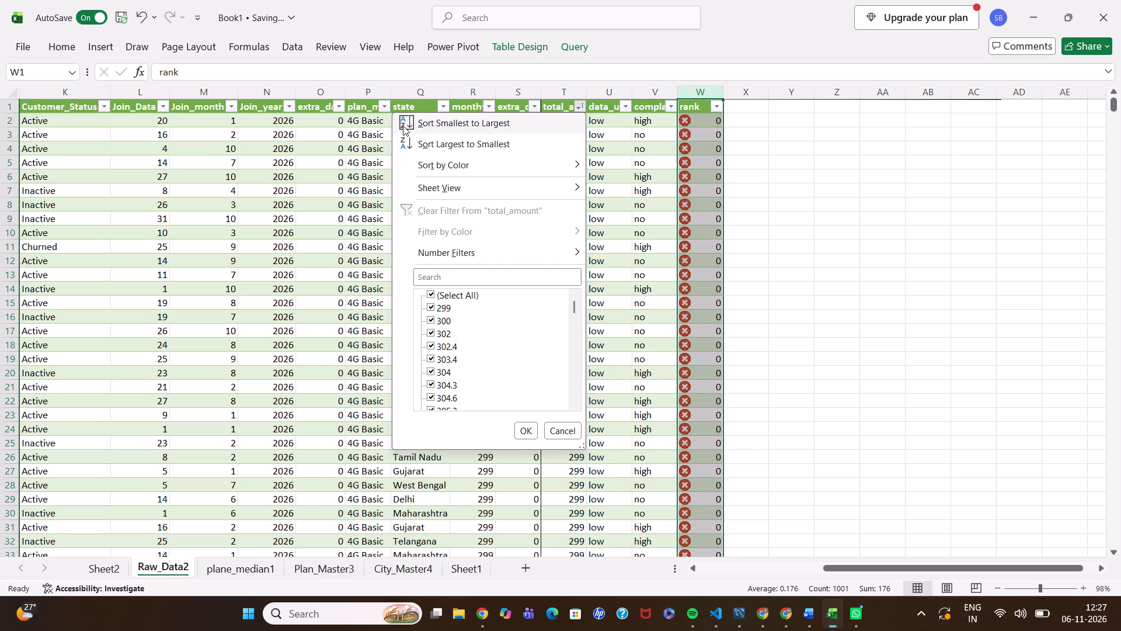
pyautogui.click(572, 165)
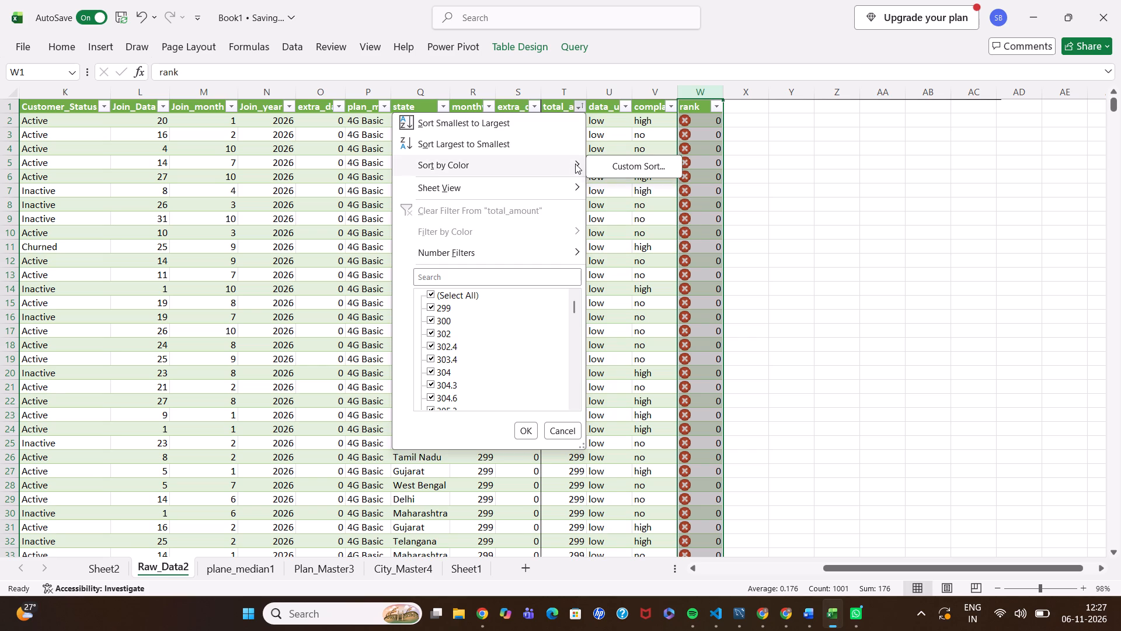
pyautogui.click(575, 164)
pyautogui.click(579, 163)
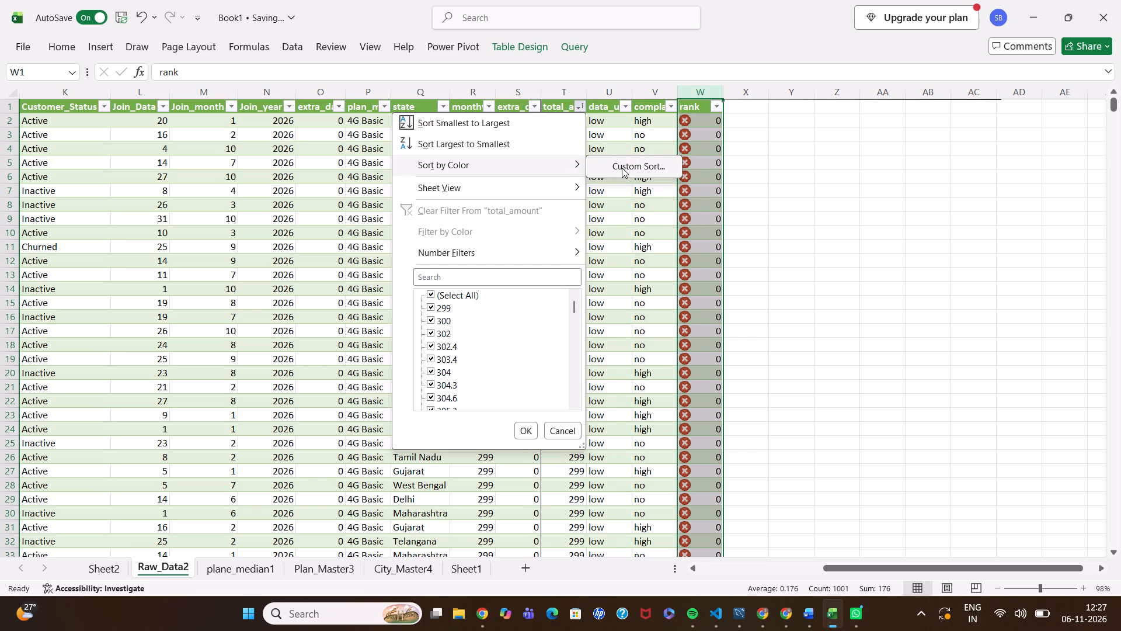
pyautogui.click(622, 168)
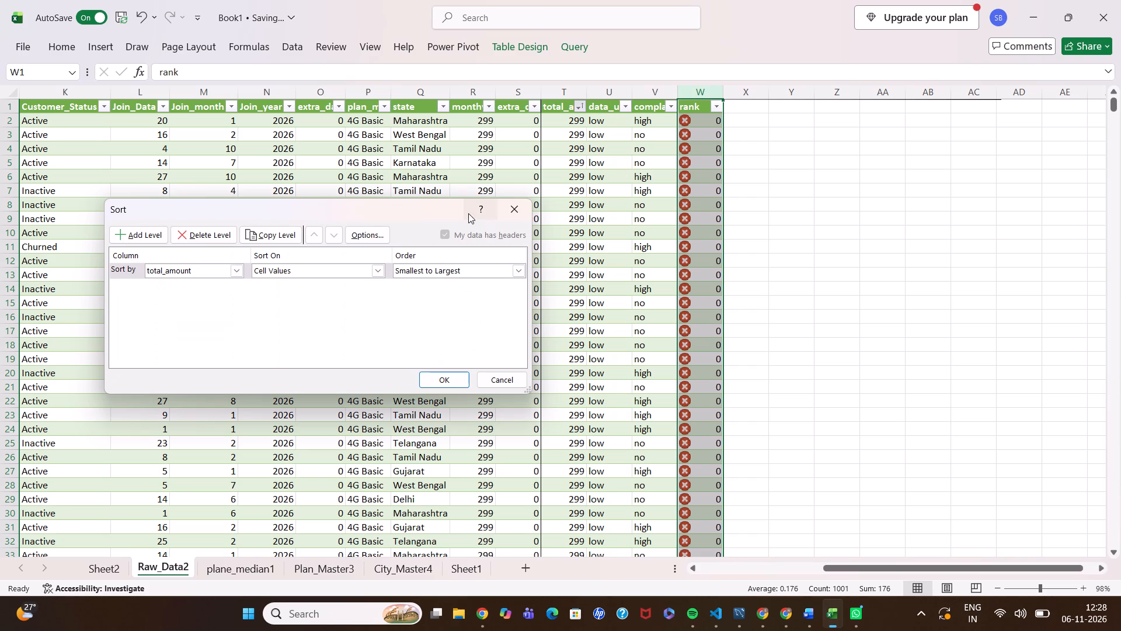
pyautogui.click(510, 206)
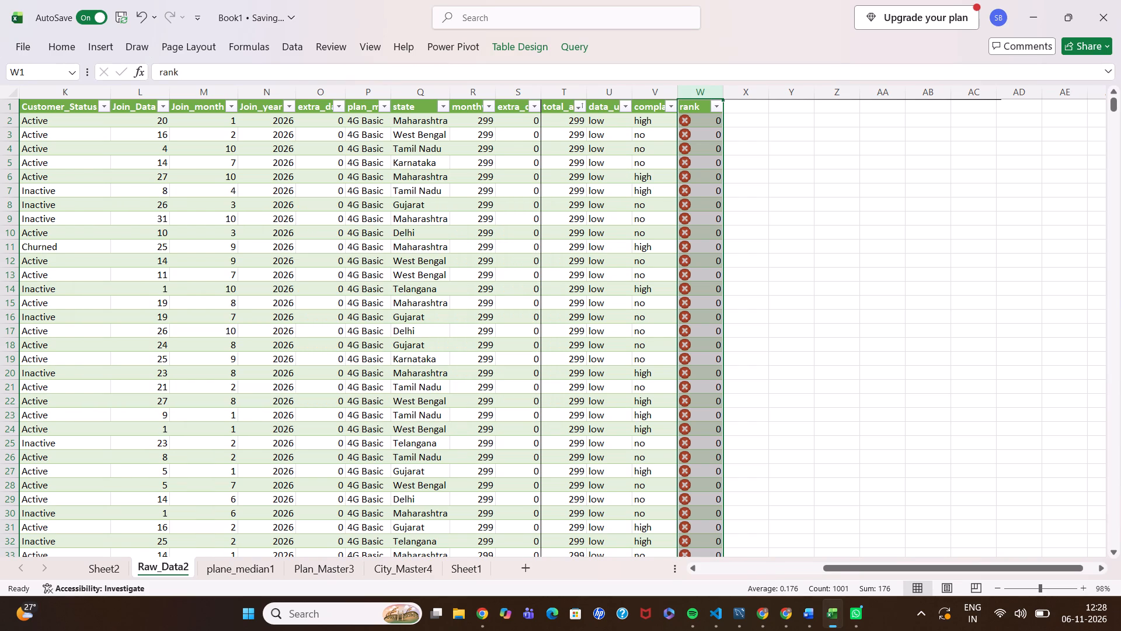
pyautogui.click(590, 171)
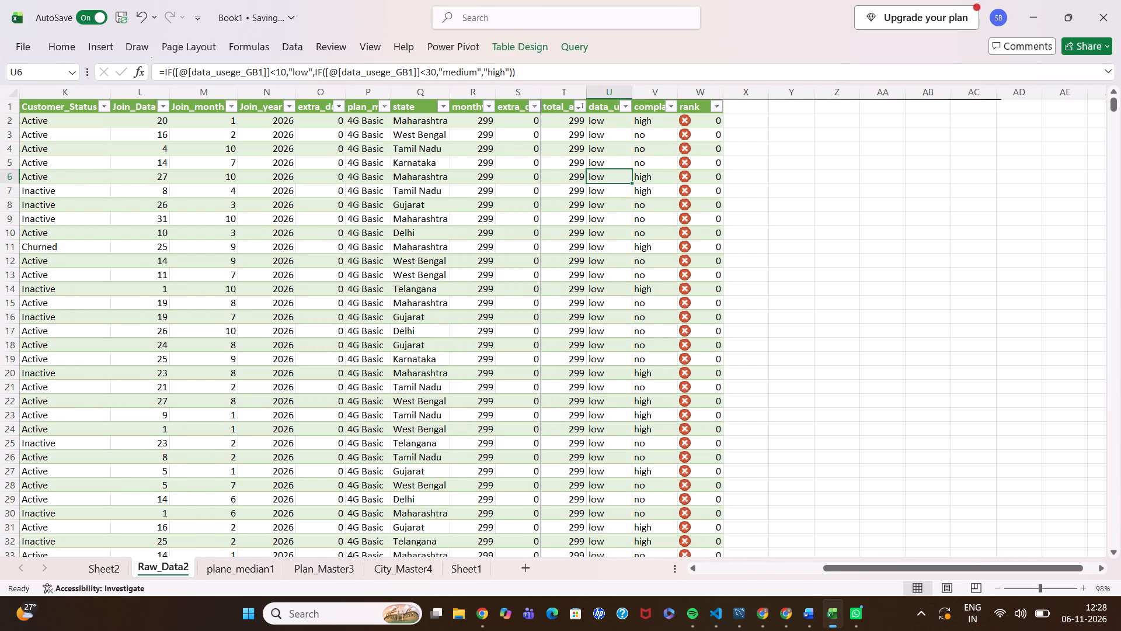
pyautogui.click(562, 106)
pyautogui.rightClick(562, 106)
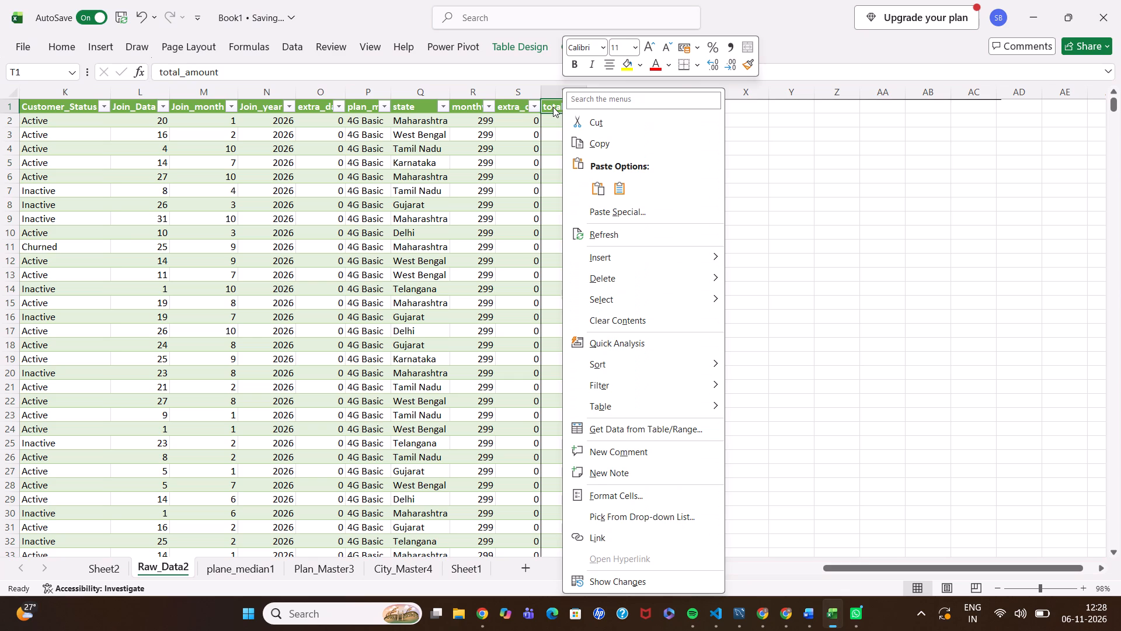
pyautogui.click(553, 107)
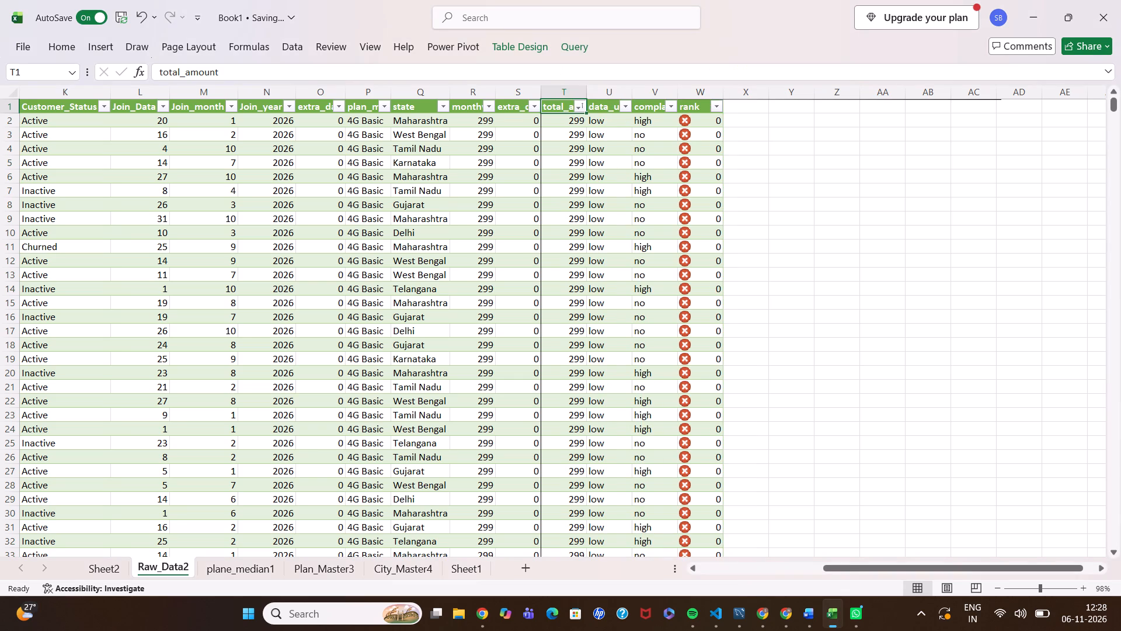
# Sort the table by extra_data_usege_price from largest to smallest.
pyautogui.click(517, 114)
pyautogui.click(535, 103)
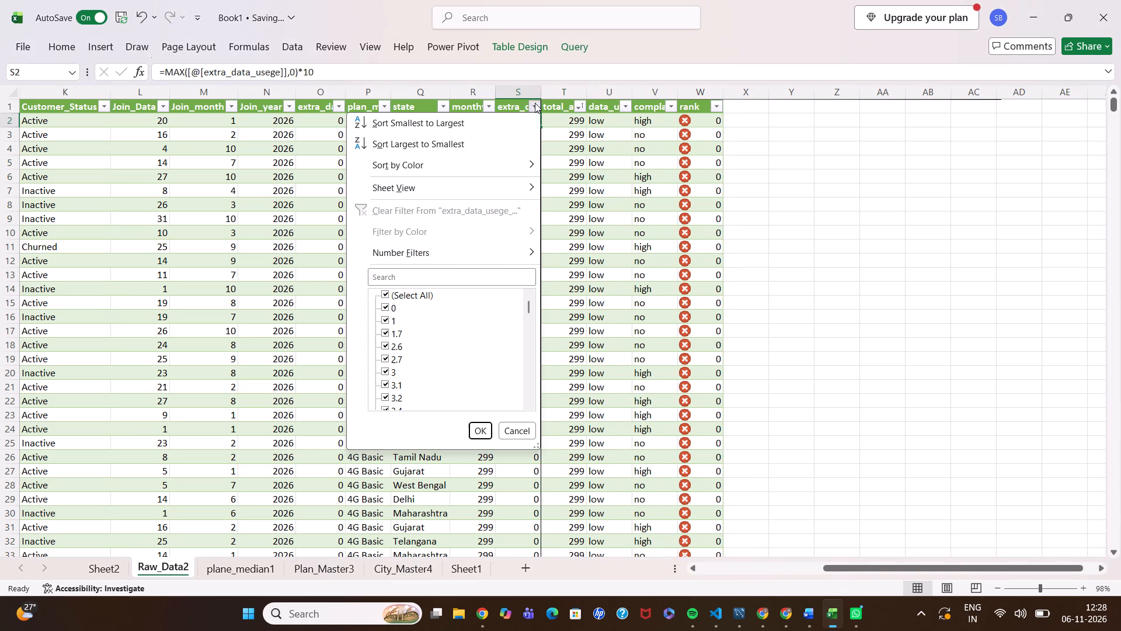
pyautogui.click(470, 140)
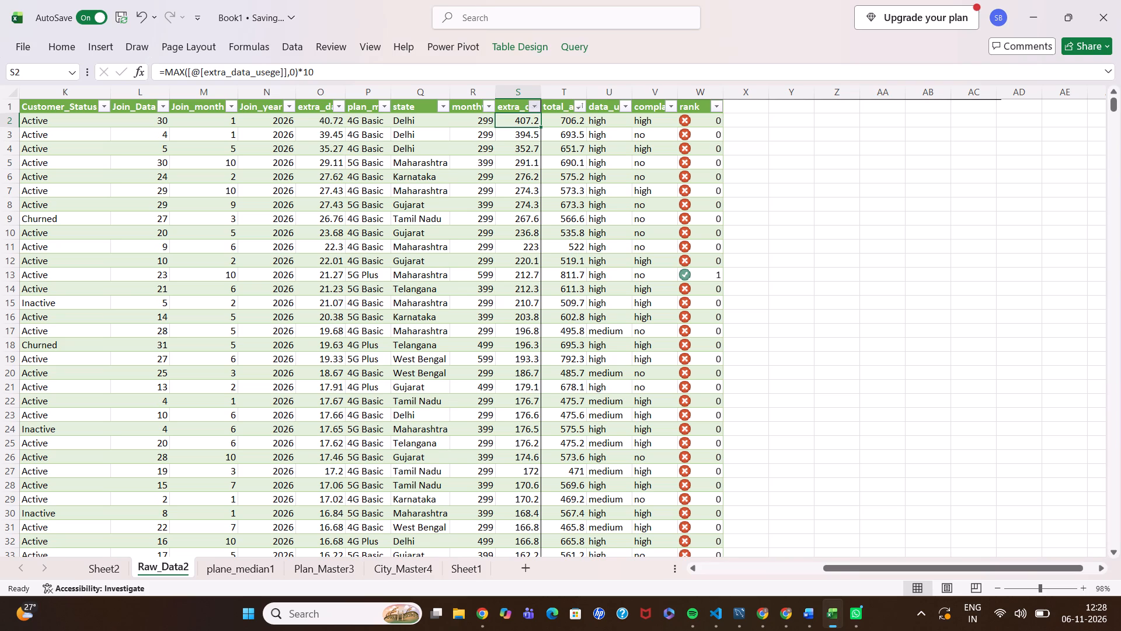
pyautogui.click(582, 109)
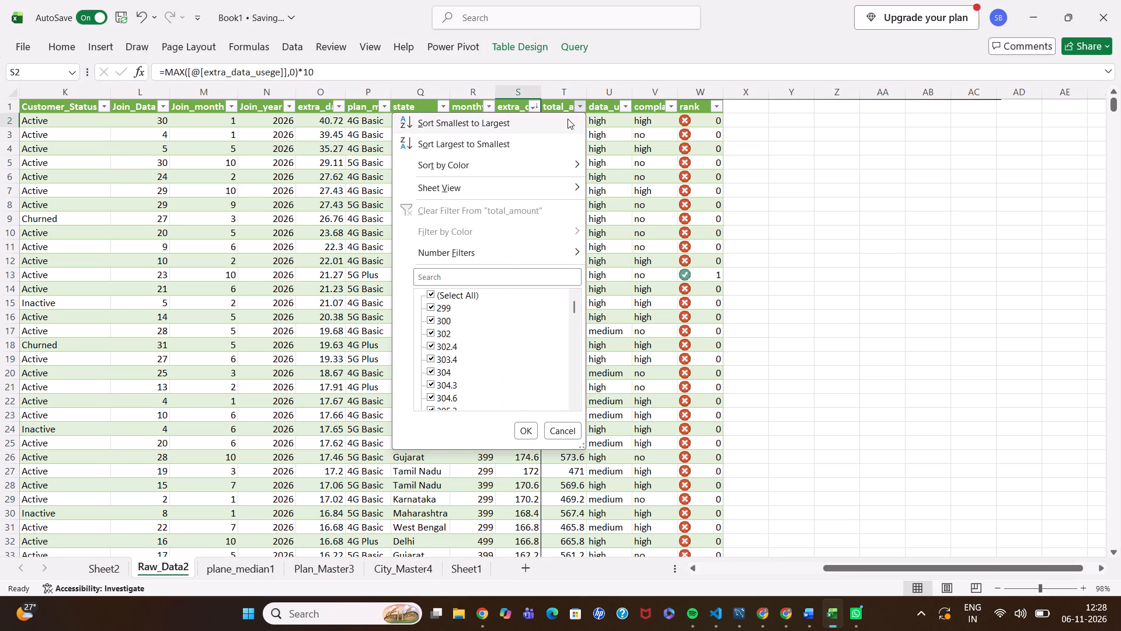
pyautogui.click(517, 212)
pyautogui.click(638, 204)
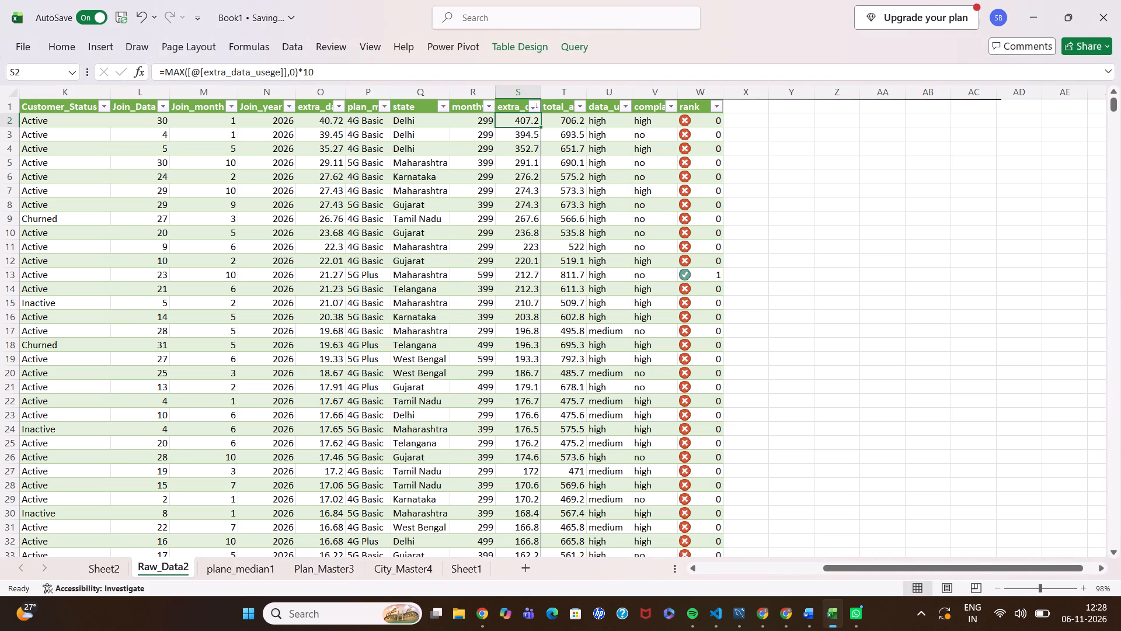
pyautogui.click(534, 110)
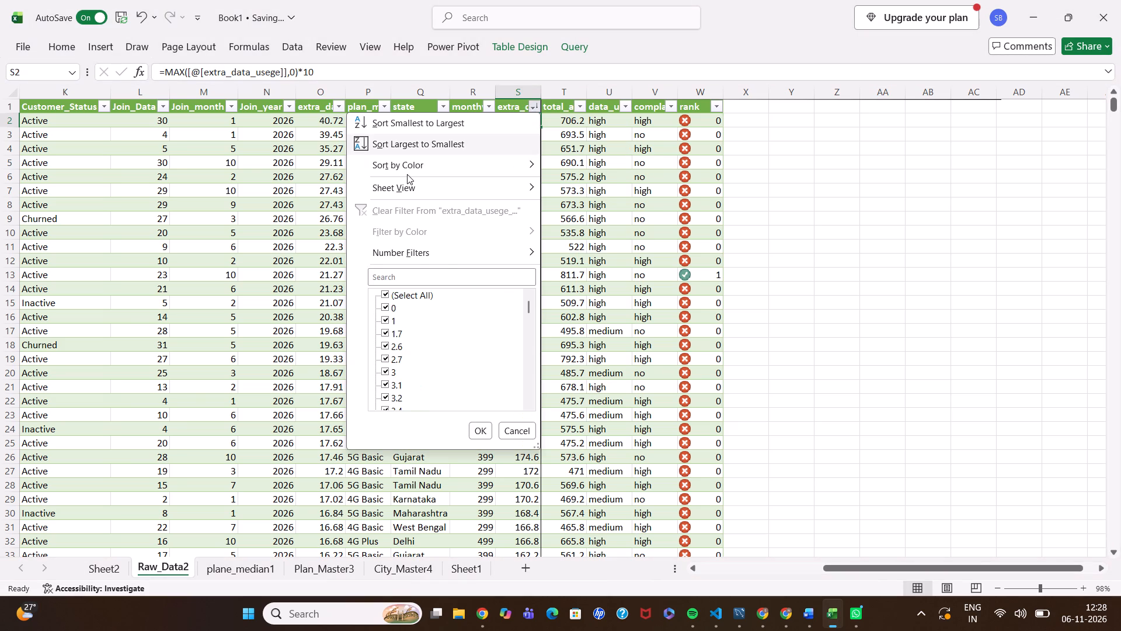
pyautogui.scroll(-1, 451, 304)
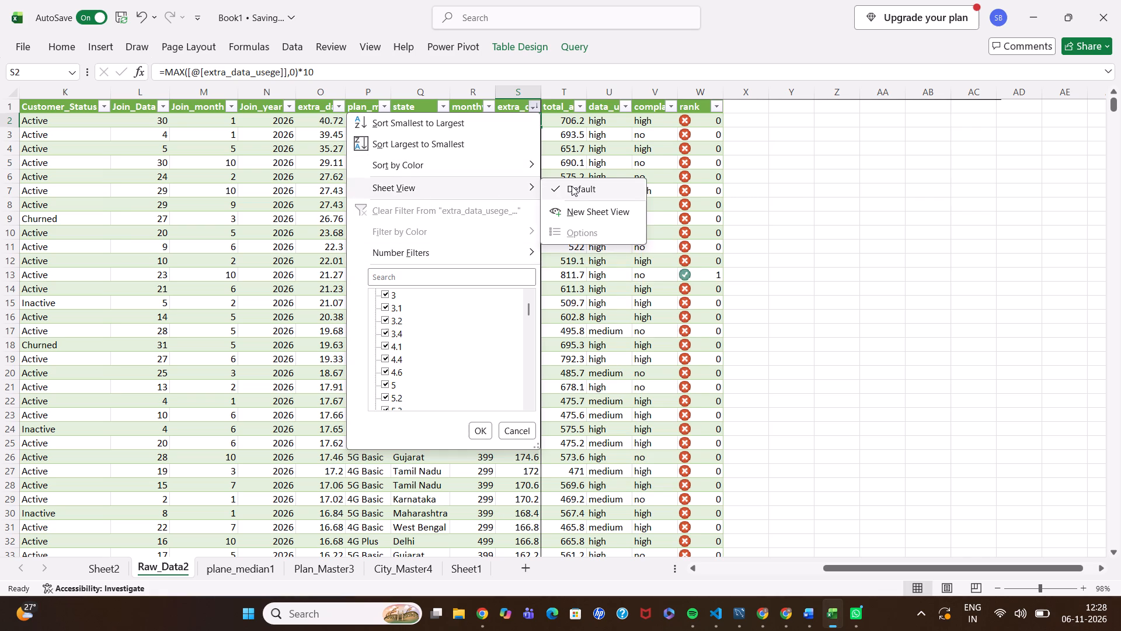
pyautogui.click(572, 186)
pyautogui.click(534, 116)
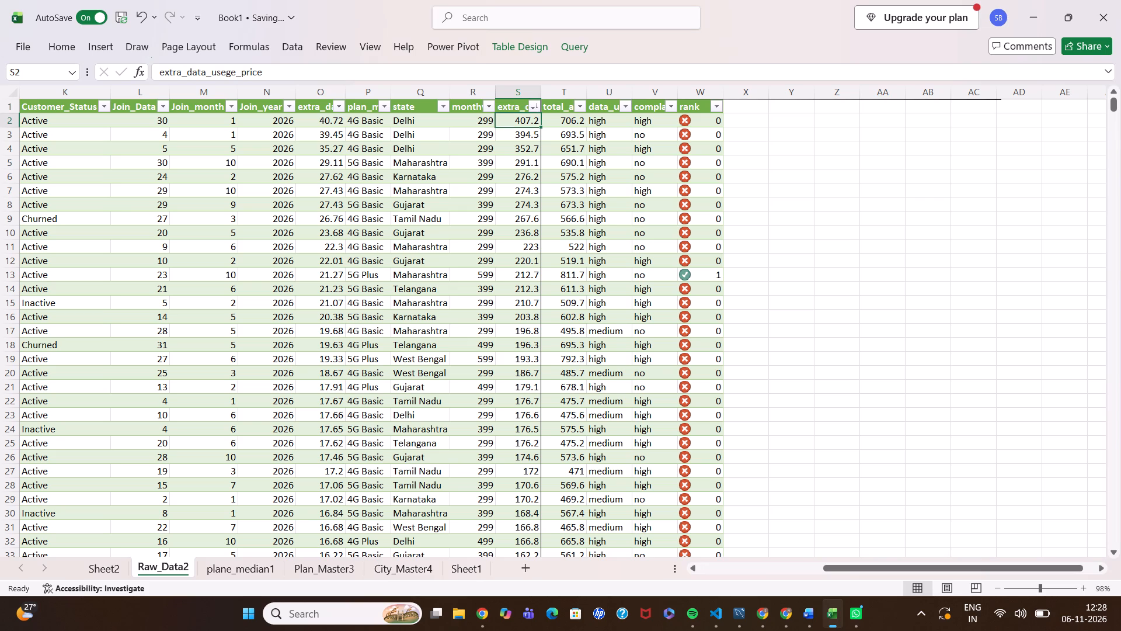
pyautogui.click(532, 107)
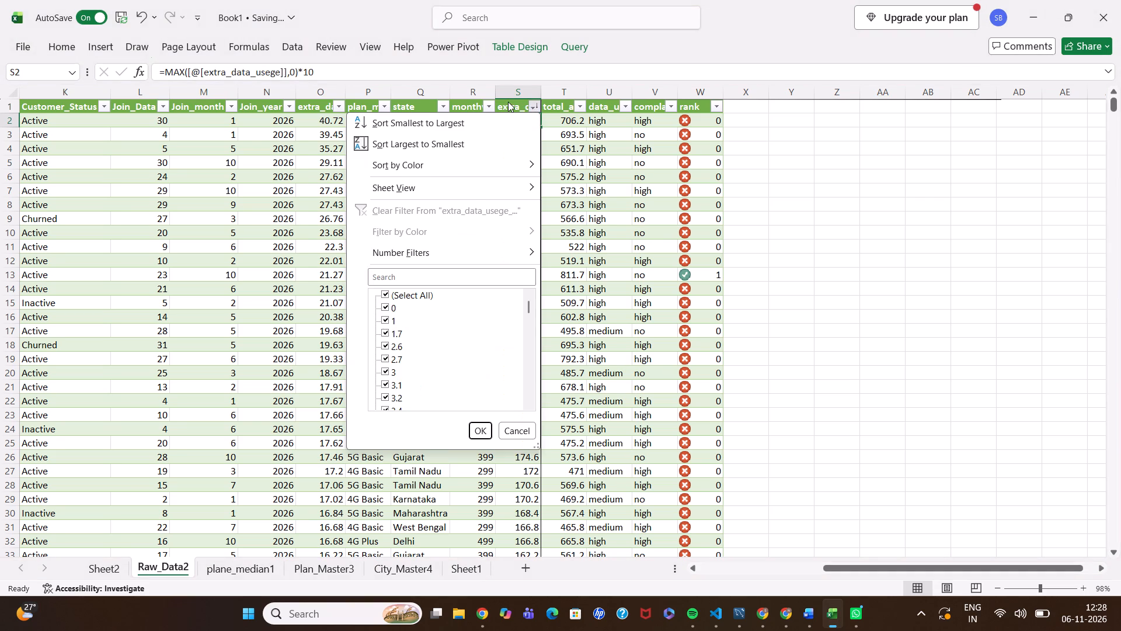
# Refresh the Raw_Data2 table from its data source with the extra_data_usege_price column selected.
pyautogui.click(508, 102)
pyautogui.doubleClick(508, 102)
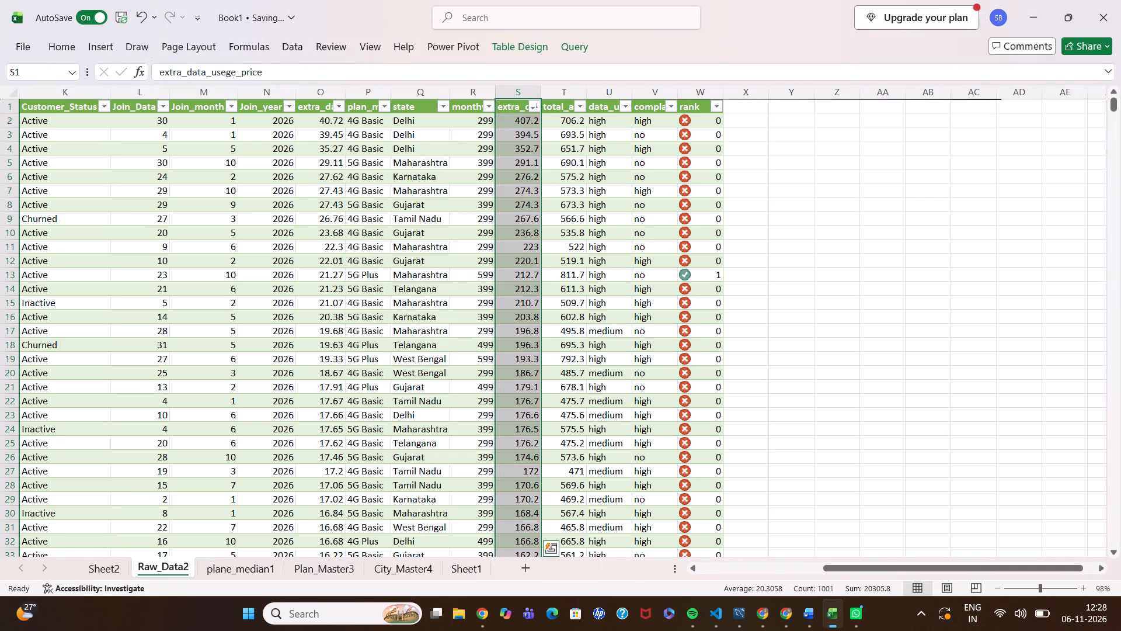
pyautogui.rightClick(518, 115)
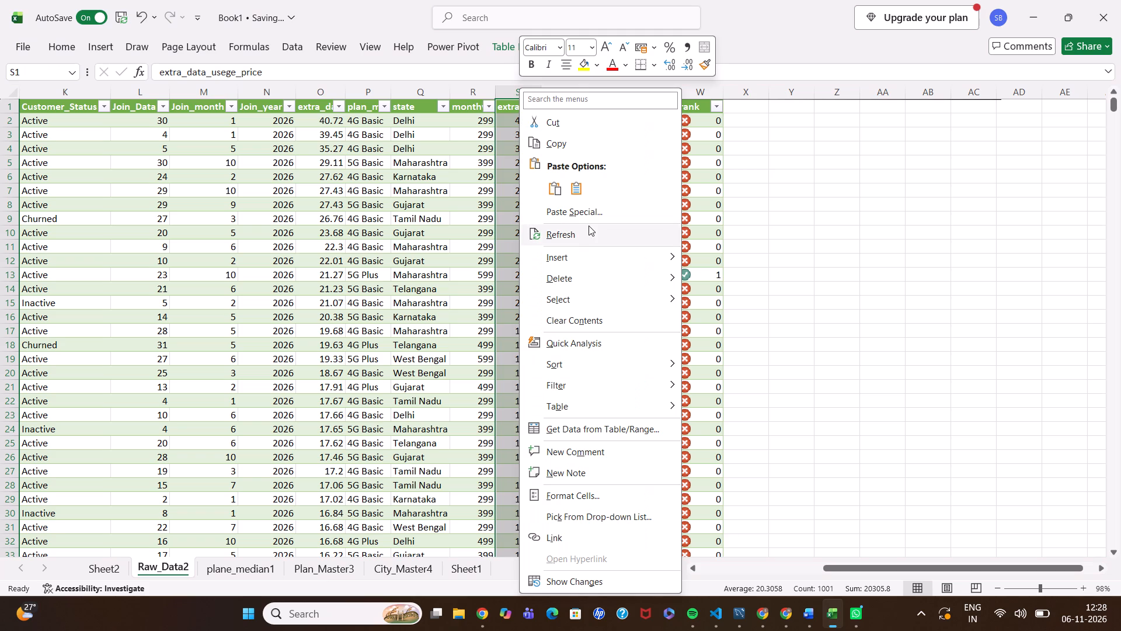
pyautogui.click(574, 235)
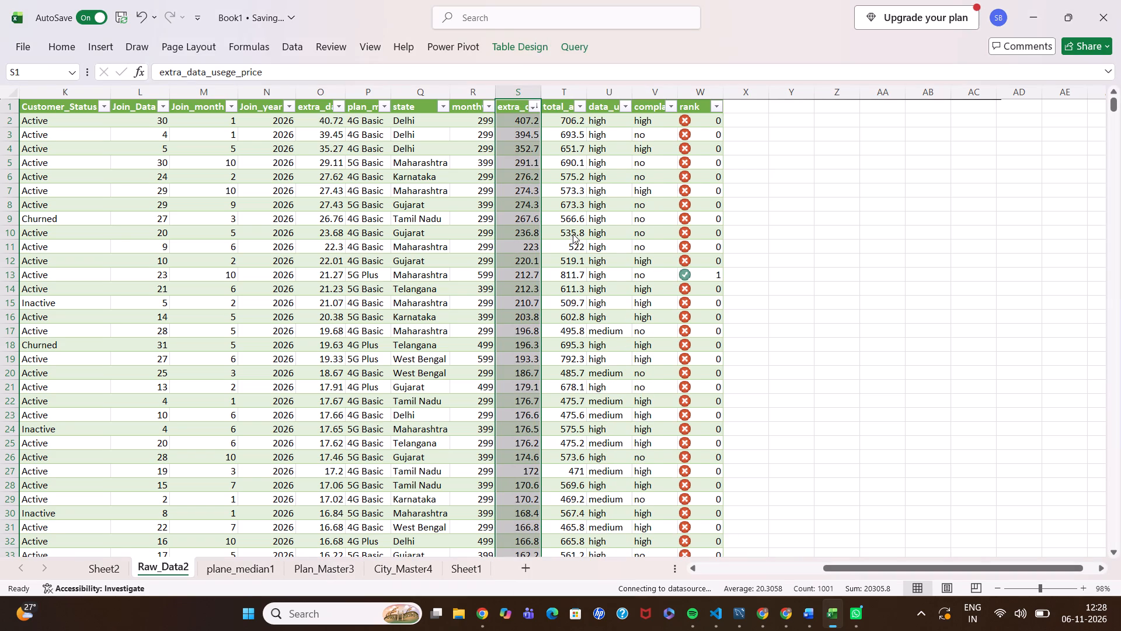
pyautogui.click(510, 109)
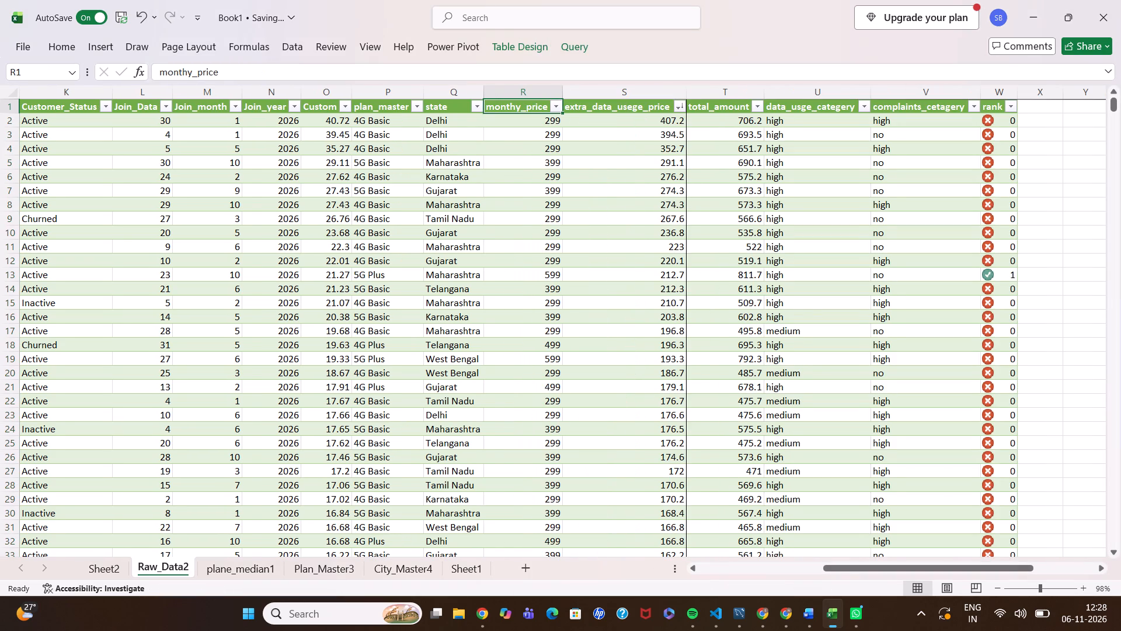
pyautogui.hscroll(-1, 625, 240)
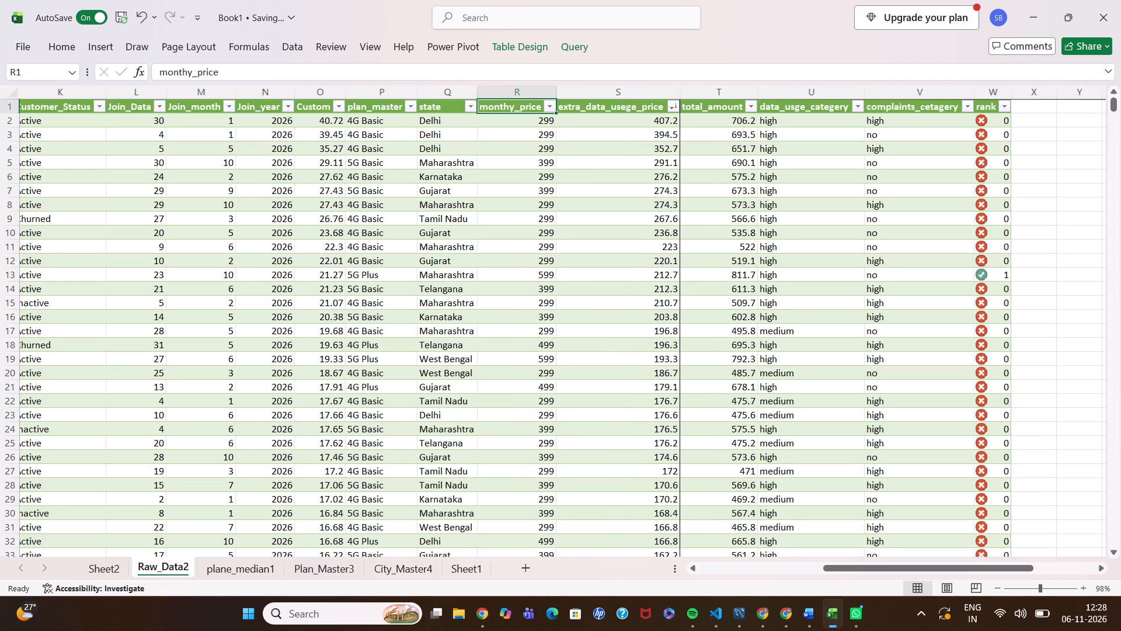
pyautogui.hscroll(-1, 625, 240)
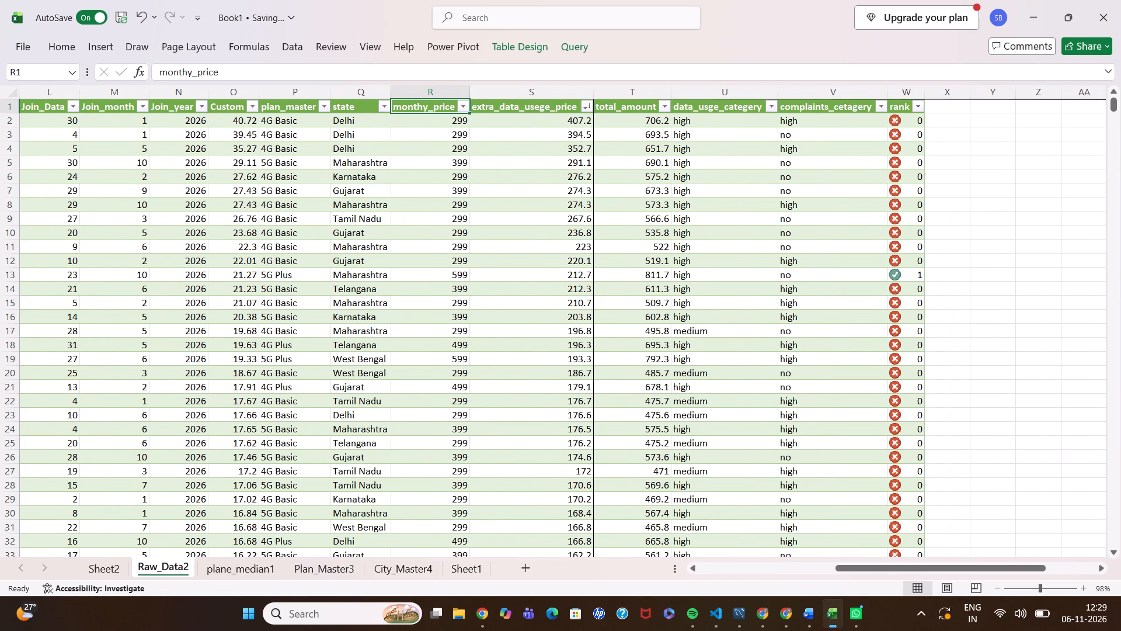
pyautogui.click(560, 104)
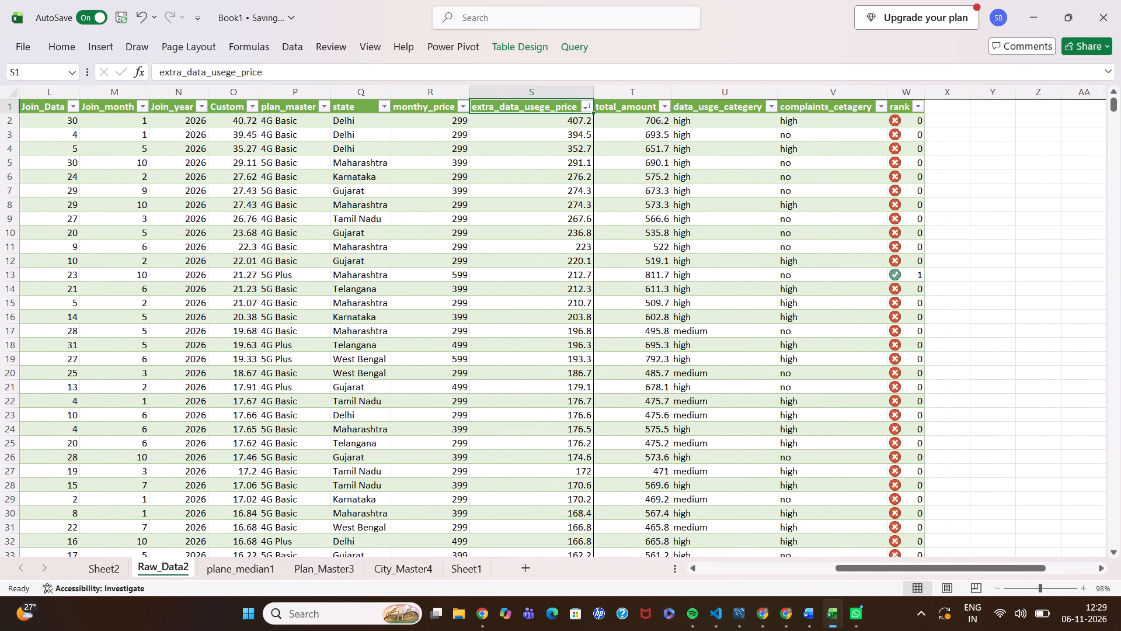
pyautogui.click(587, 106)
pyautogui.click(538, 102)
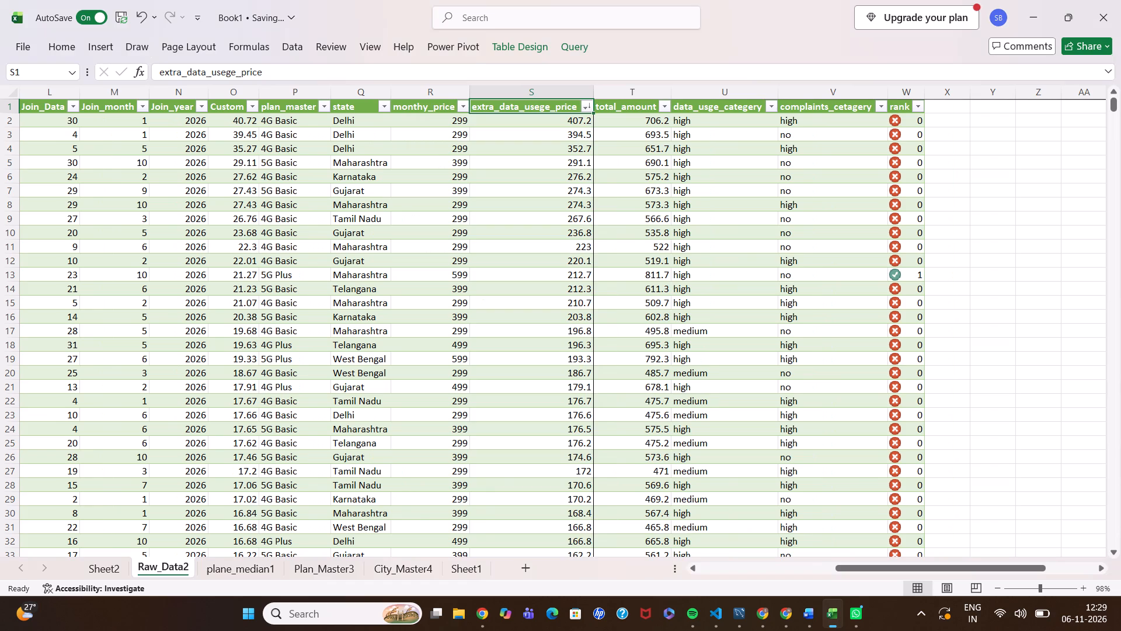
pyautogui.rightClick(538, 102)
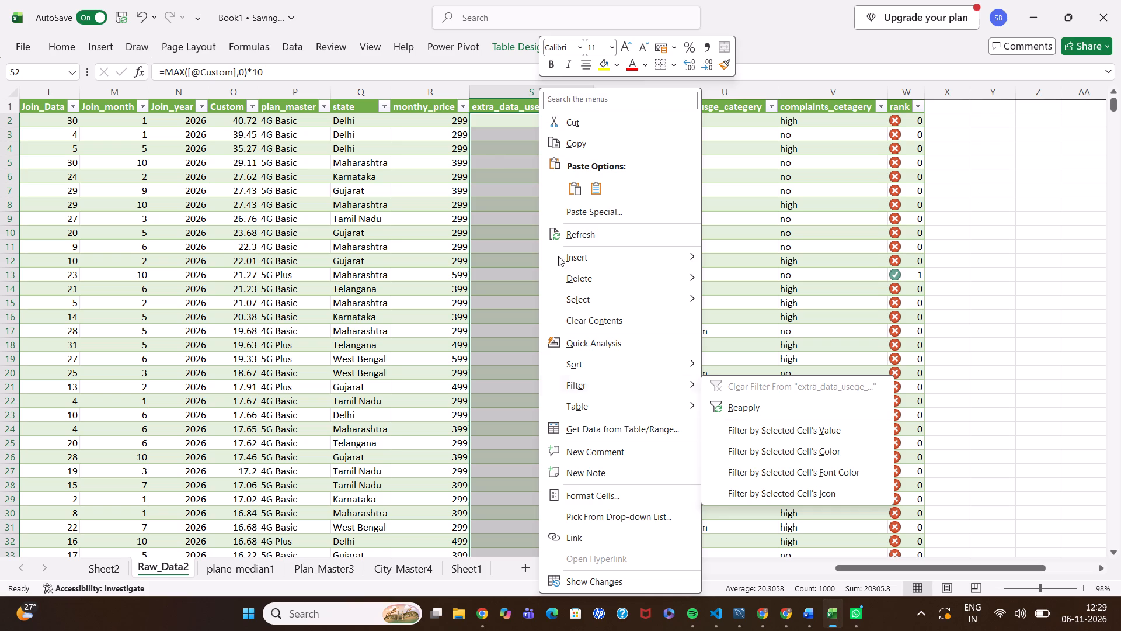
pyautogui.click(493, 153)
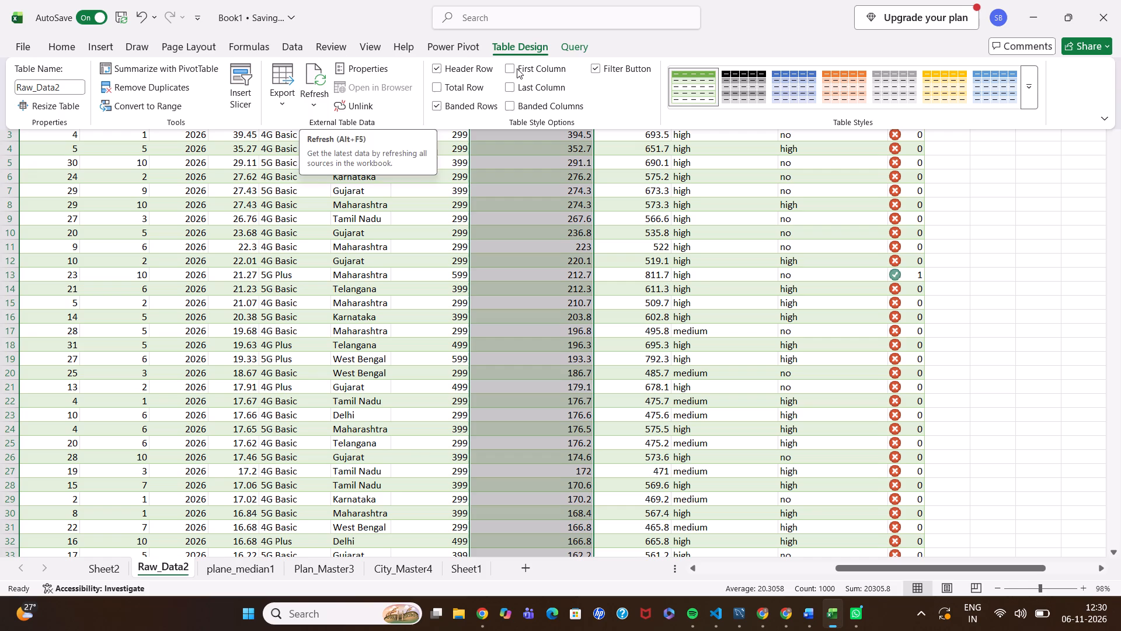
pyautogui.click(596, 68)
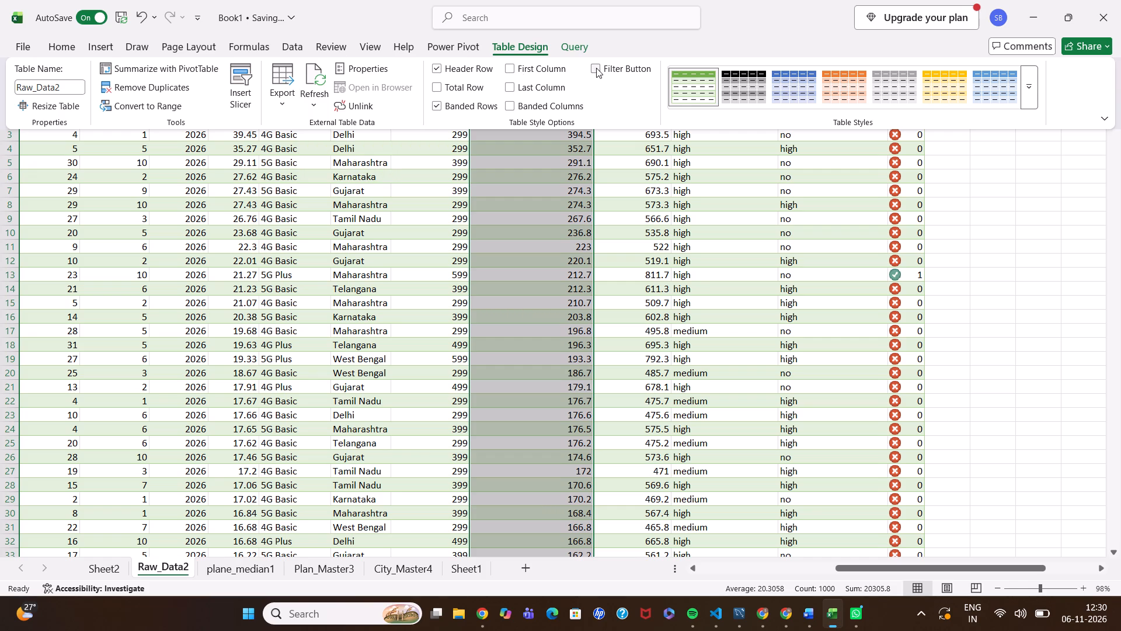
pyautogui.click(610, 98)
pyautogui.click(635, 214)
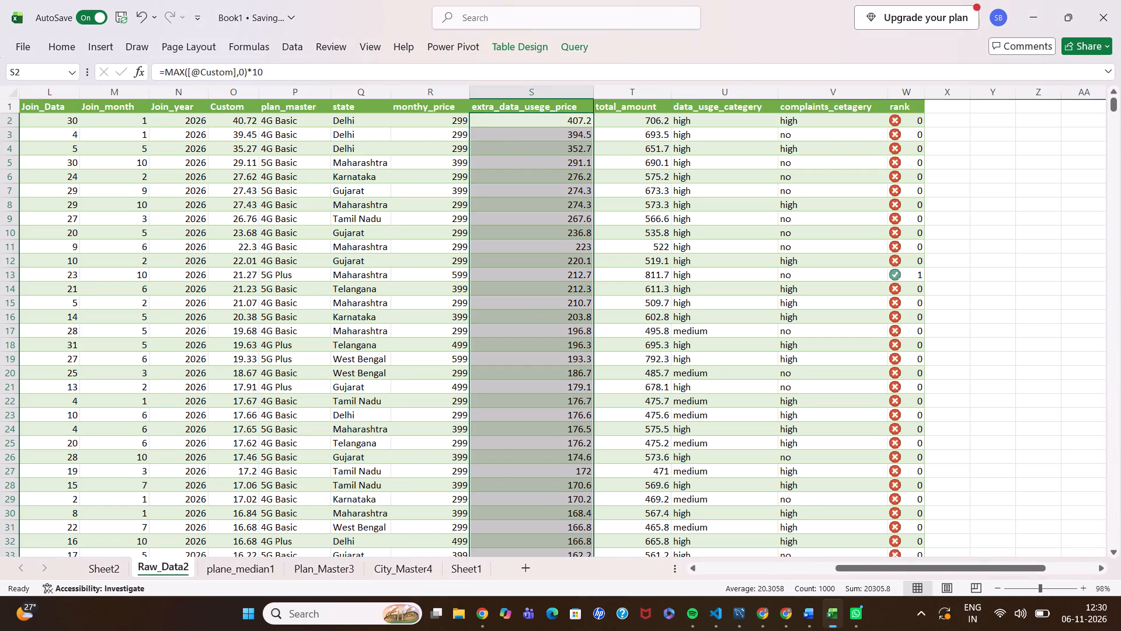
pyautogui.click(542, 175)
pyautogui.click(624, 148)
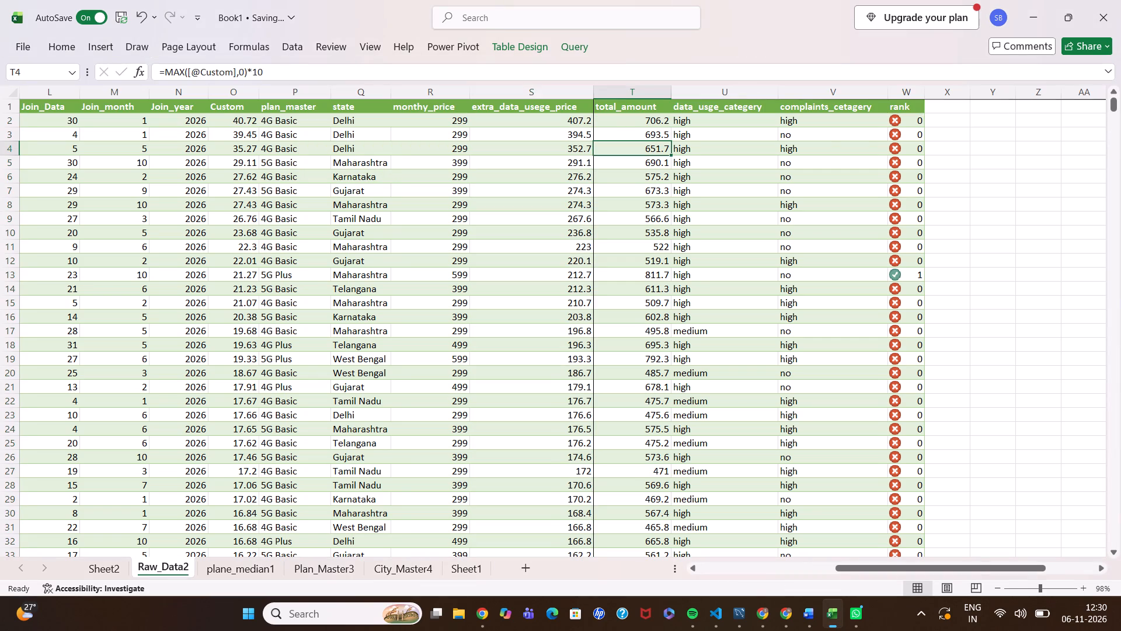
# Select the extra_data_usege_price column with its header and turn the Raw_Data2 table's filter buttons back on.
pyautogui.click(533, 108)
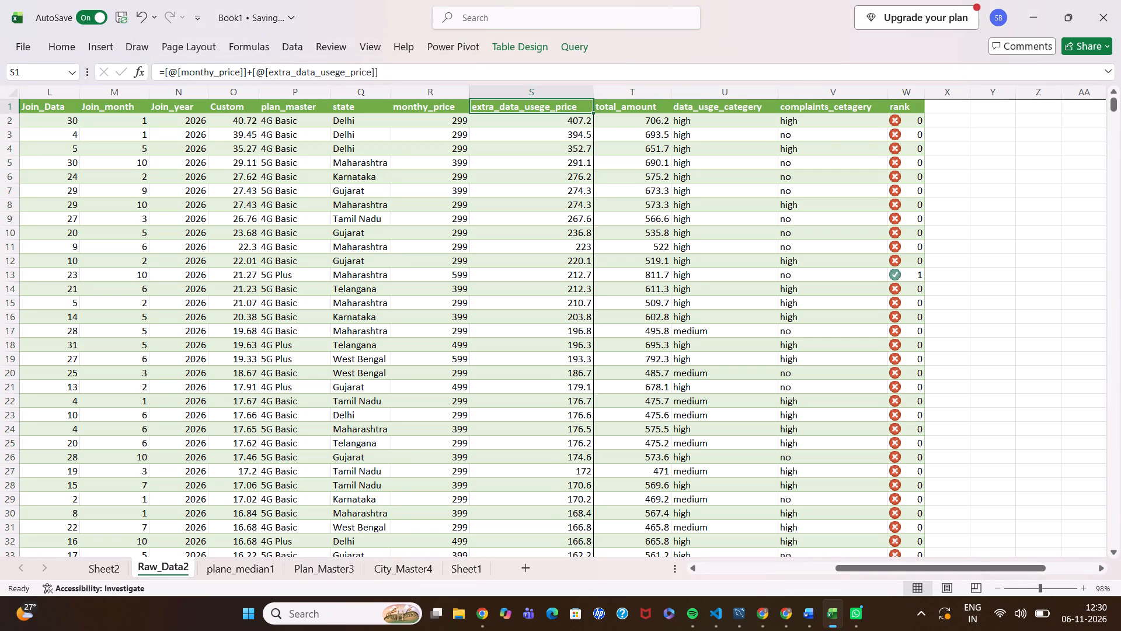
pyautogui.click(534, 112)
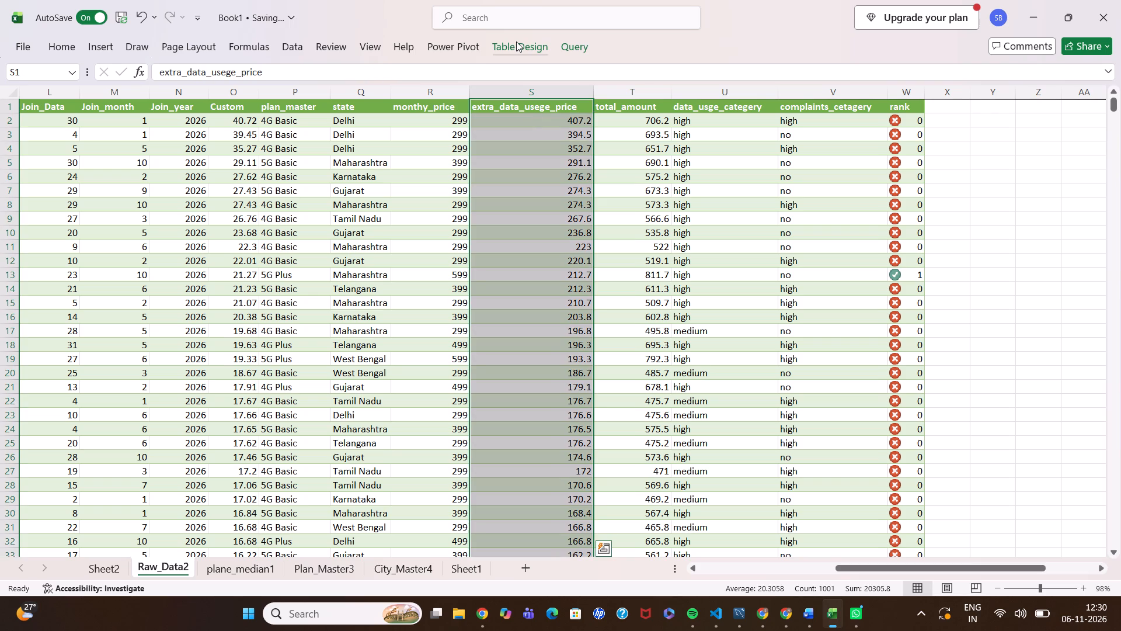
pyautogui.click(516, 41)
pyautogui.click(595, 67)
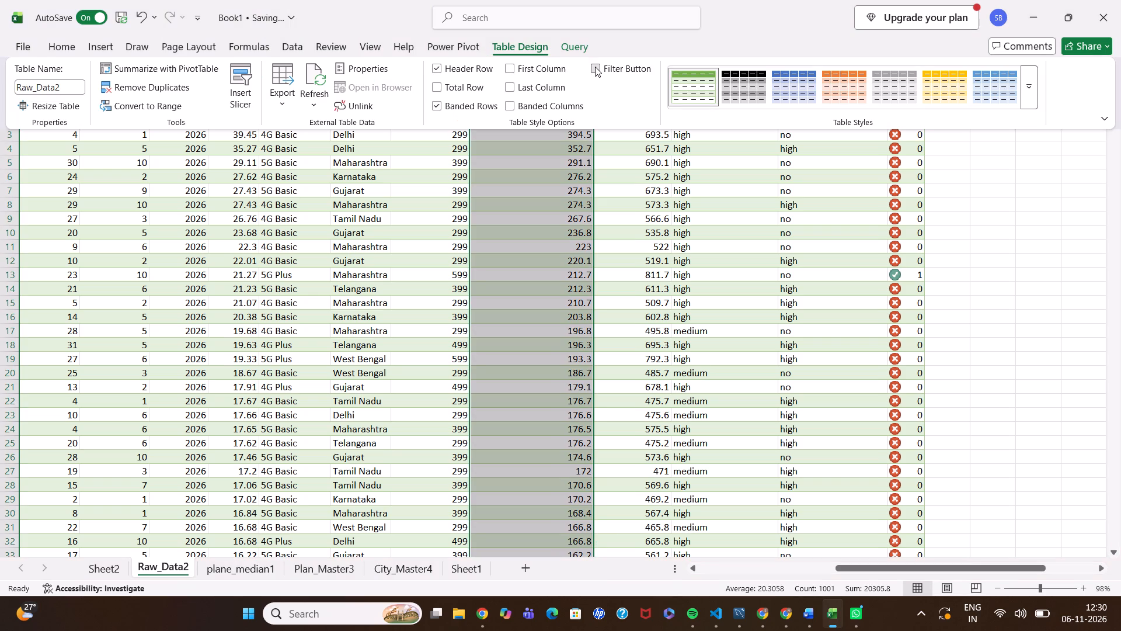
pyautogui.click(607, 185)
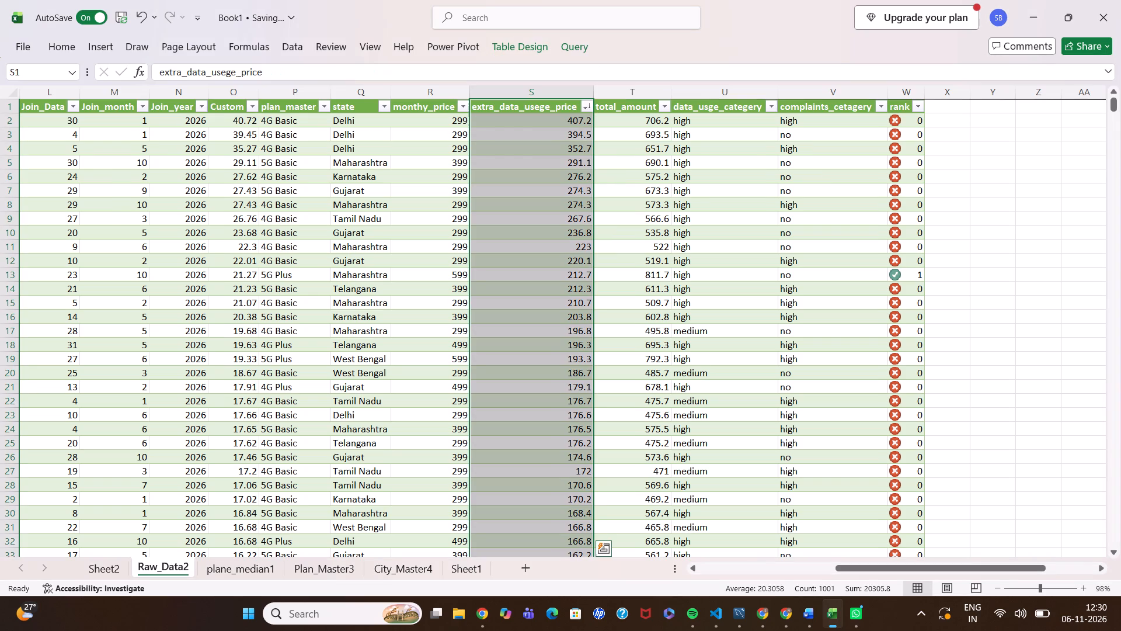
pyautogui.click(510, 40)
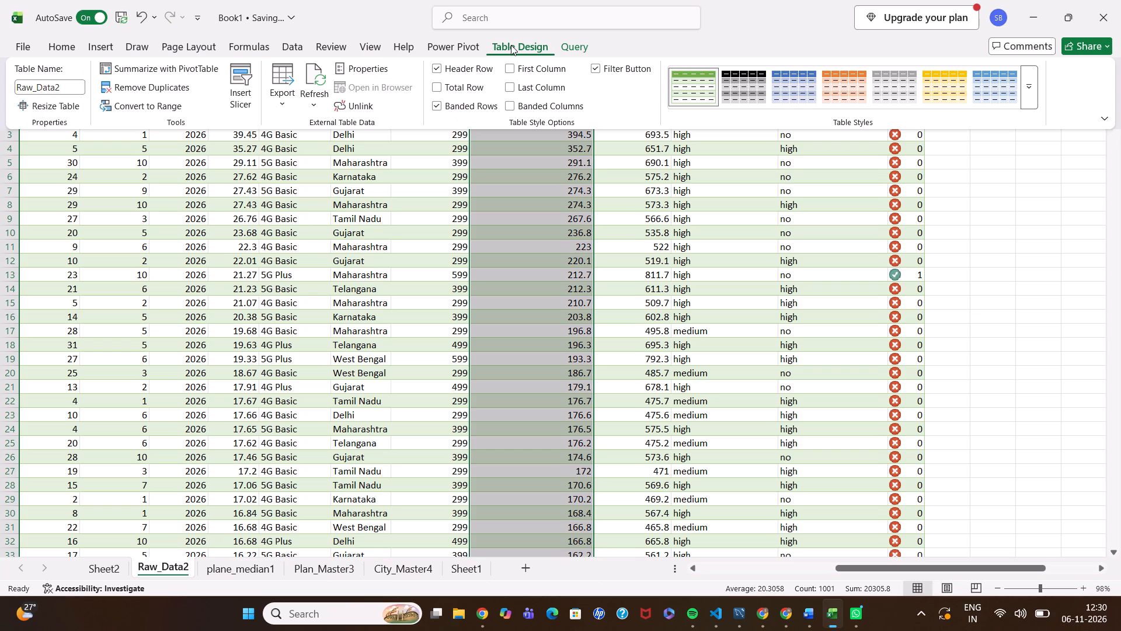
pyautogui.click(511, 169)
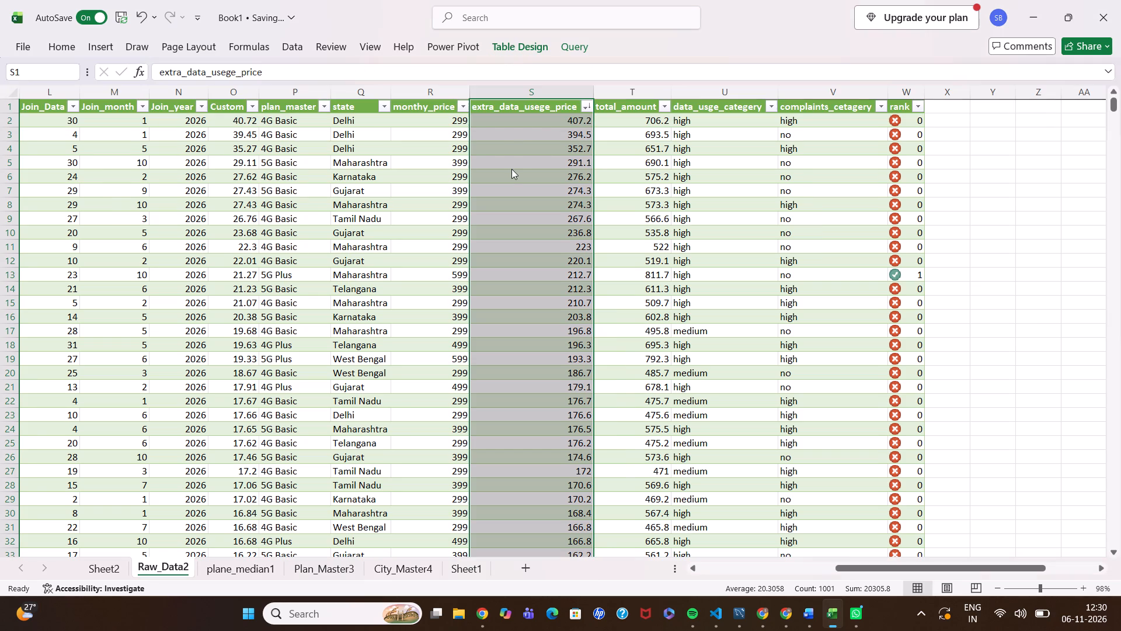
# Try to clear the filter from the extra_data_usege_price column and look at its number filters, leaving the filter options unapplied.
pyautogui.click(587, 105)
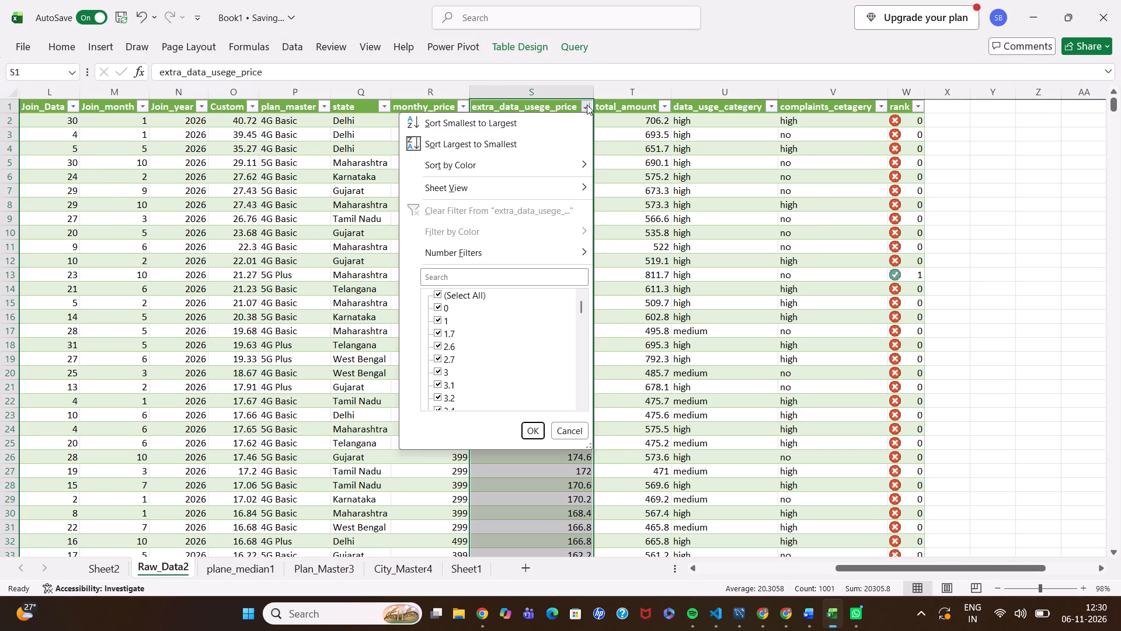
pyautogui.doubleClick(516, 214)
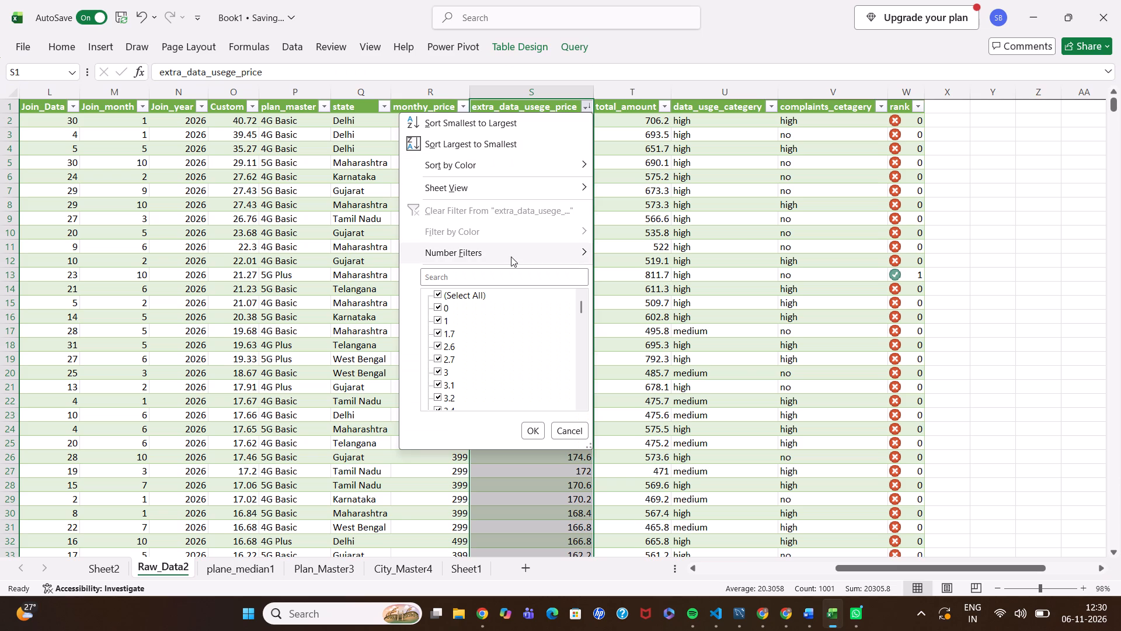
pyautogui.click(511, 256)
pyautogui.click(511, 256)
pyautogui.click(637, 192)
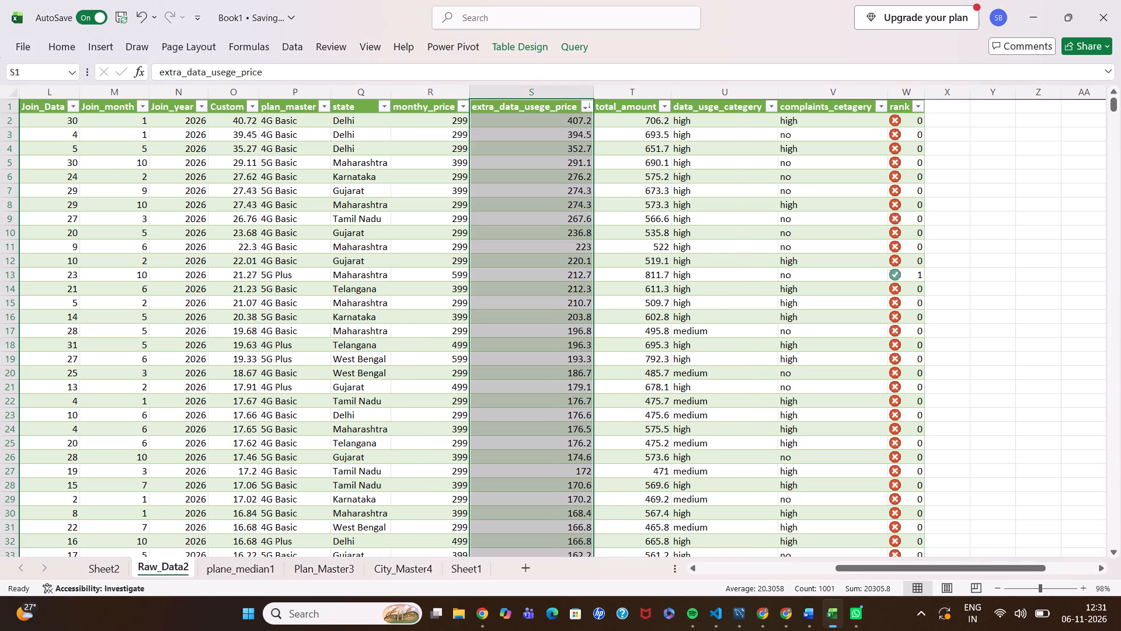
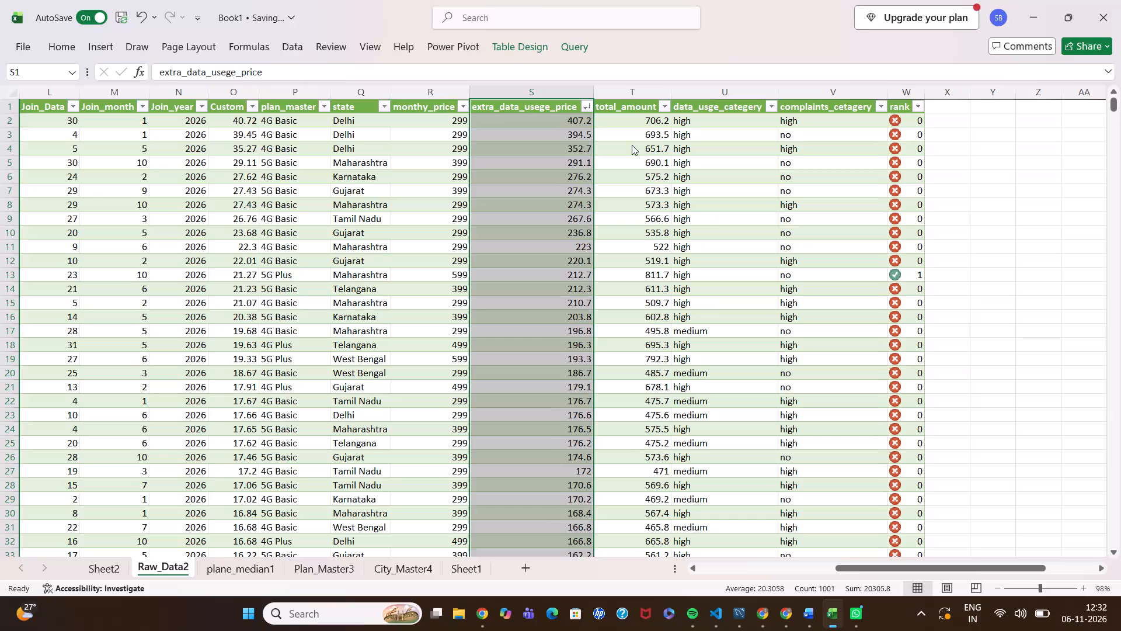
# Convert the Raw_Data2 table to a normal range, accepting the permanent removal of its query definition.
pyautogui.click(520, 47)
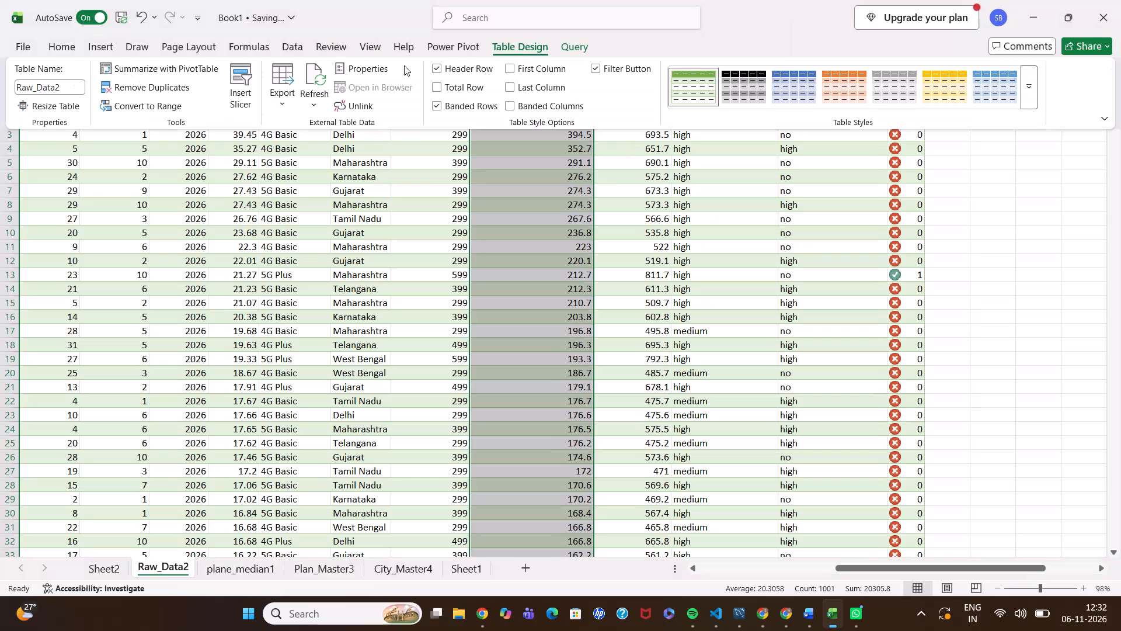
pyautogui.click(147, 103)
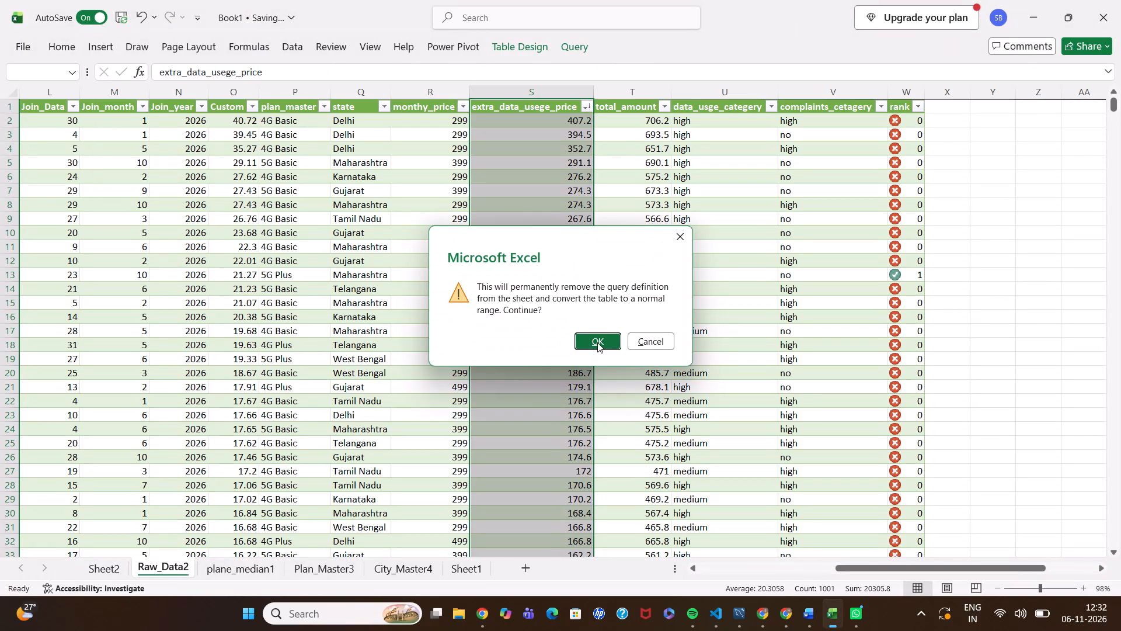
pyautogui.click(597, 342)
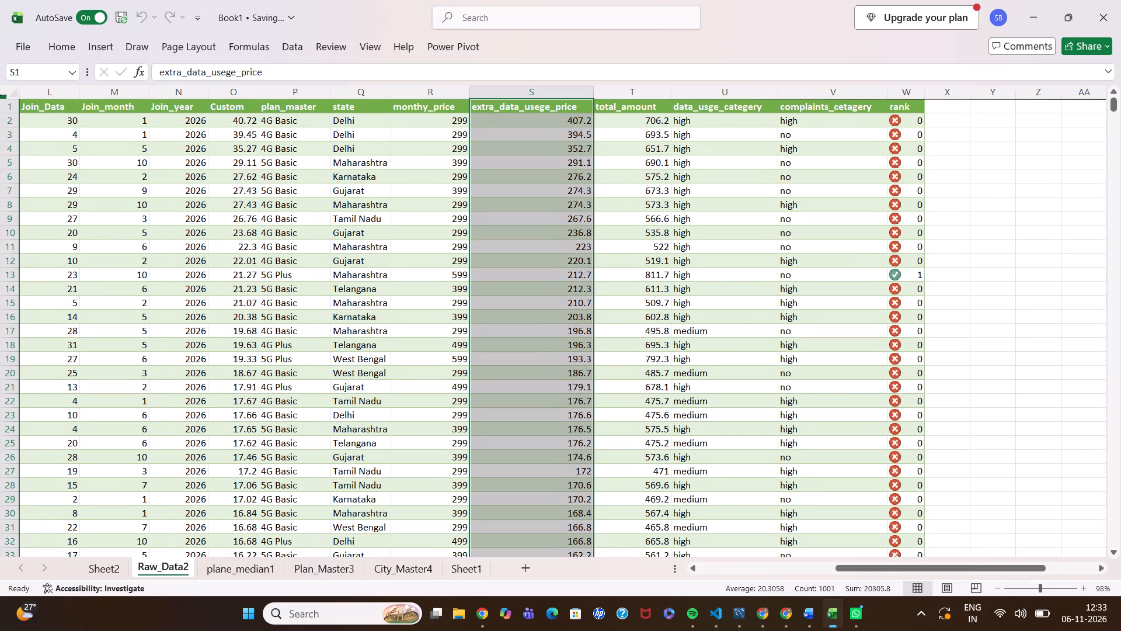
# Create a new table with headers from the data range $A$1:$W$1001 on the Raw_Data2 sheet.
pyautogui.click(525, 164)
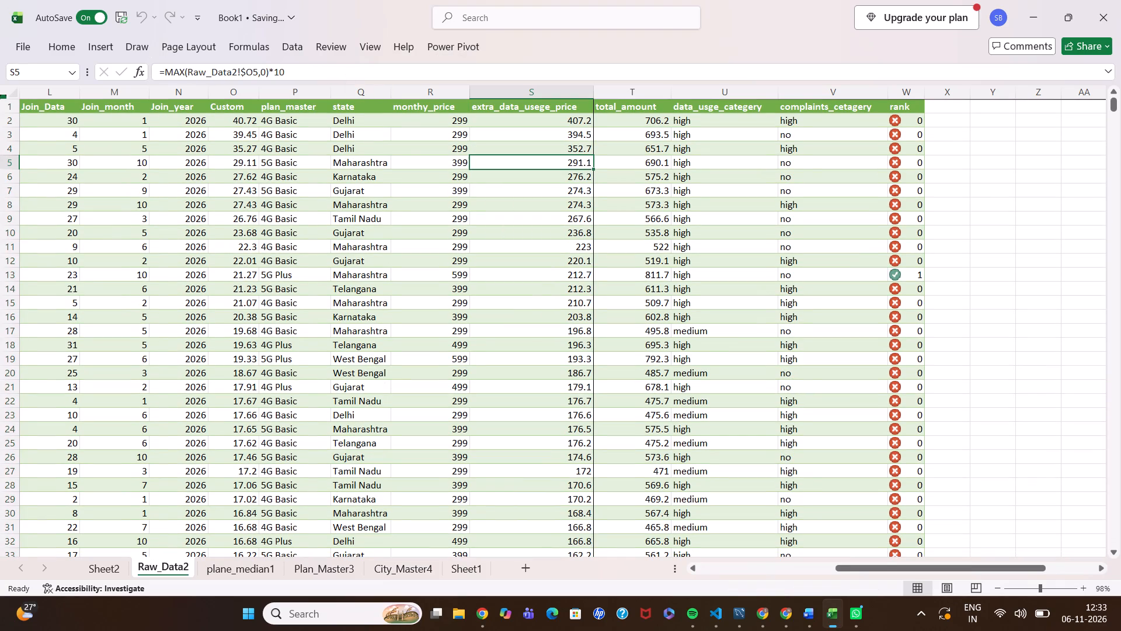
pyautogui.scroll(1, 525, 164)
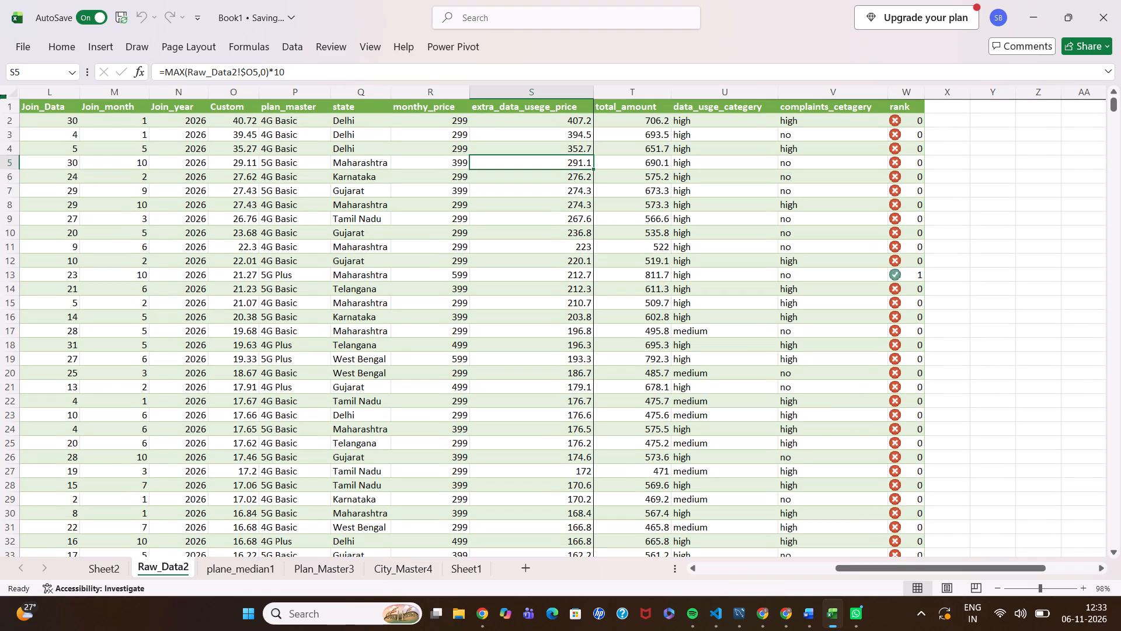
pyautogui.hotkey('ctrl', 't')
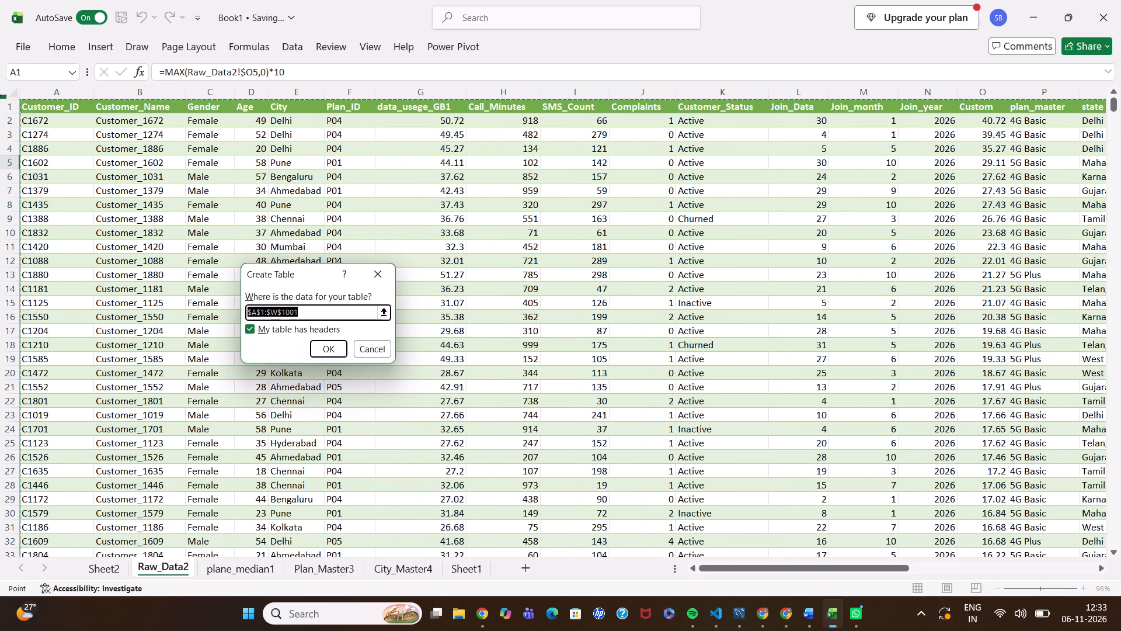
pyautogui.click(328, 346)
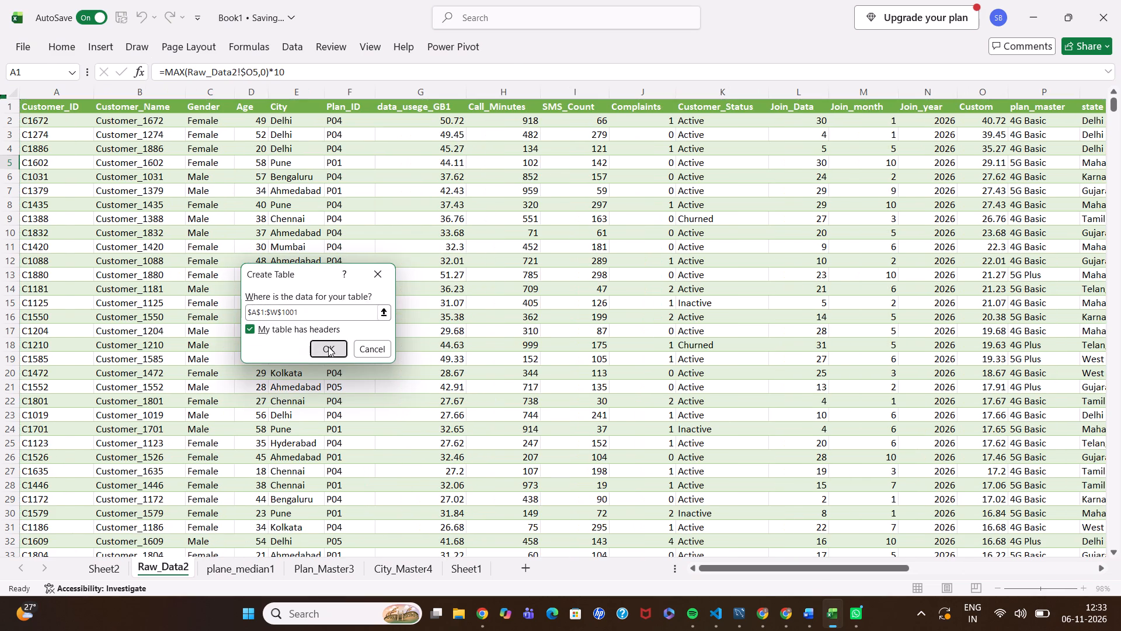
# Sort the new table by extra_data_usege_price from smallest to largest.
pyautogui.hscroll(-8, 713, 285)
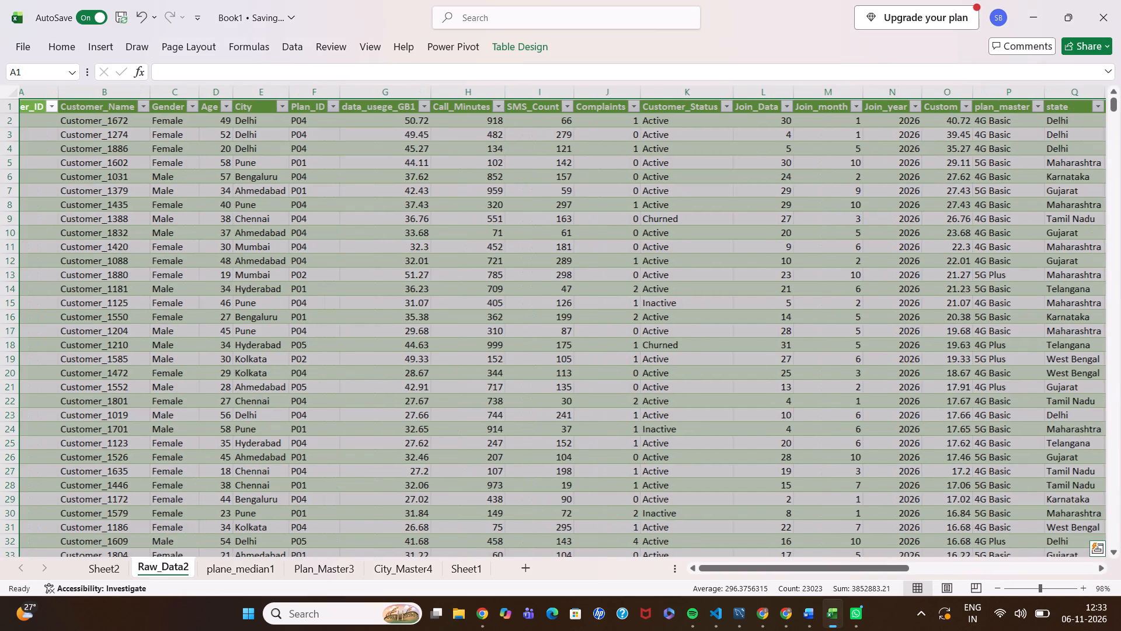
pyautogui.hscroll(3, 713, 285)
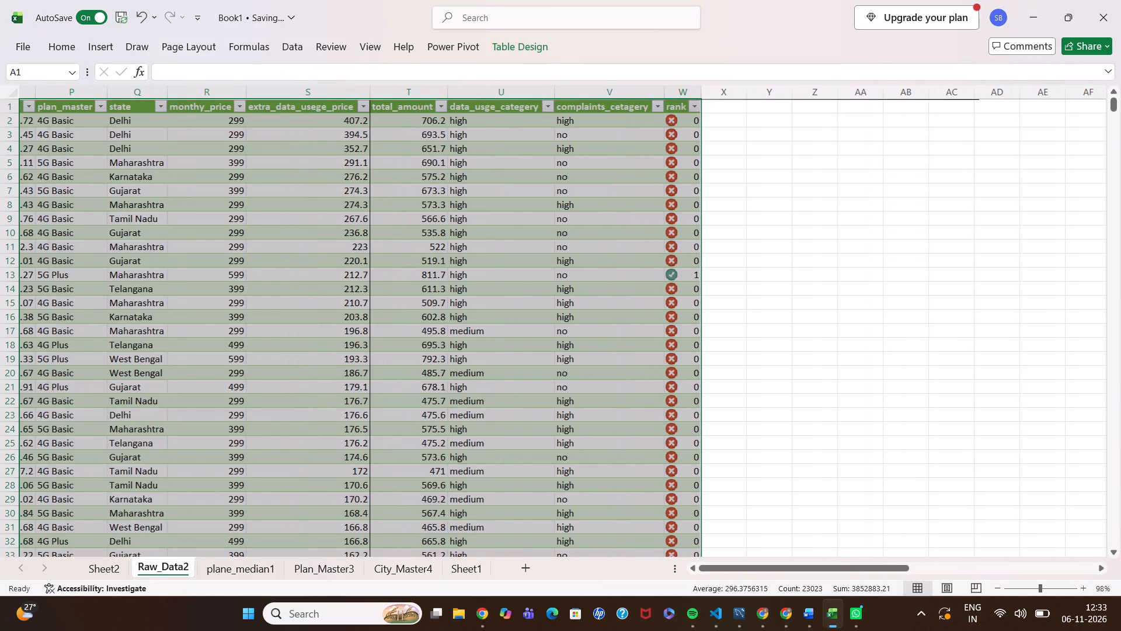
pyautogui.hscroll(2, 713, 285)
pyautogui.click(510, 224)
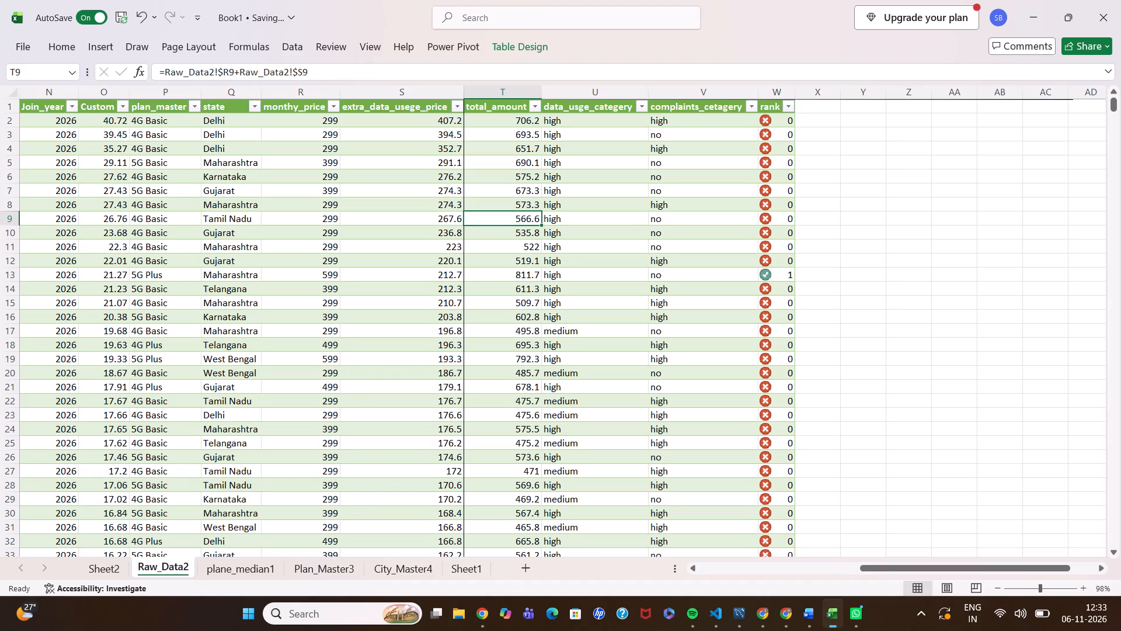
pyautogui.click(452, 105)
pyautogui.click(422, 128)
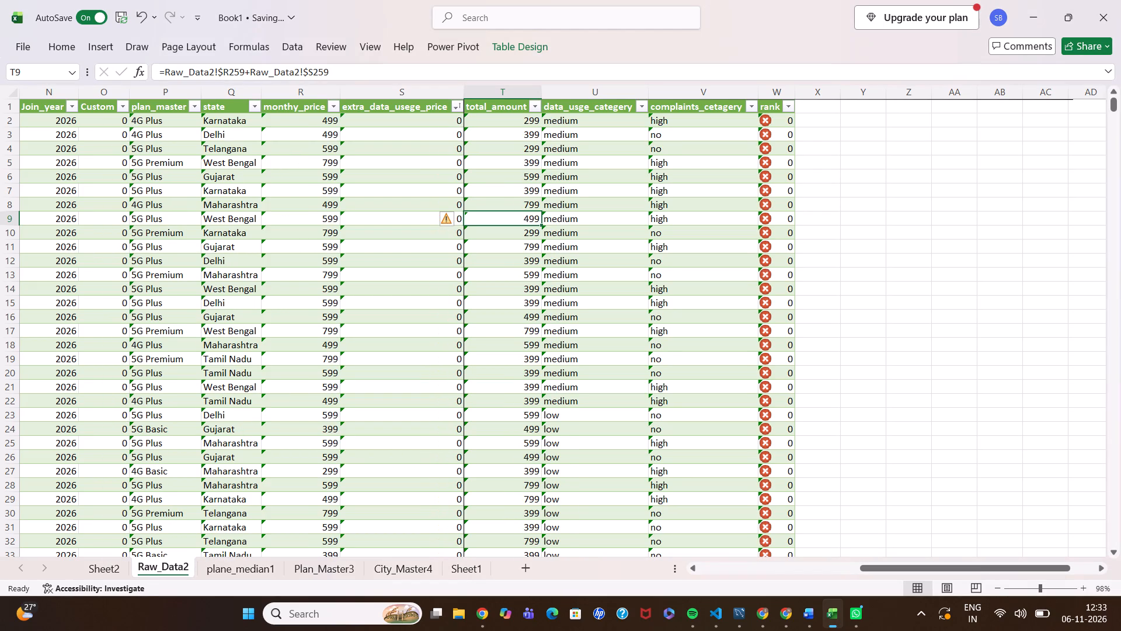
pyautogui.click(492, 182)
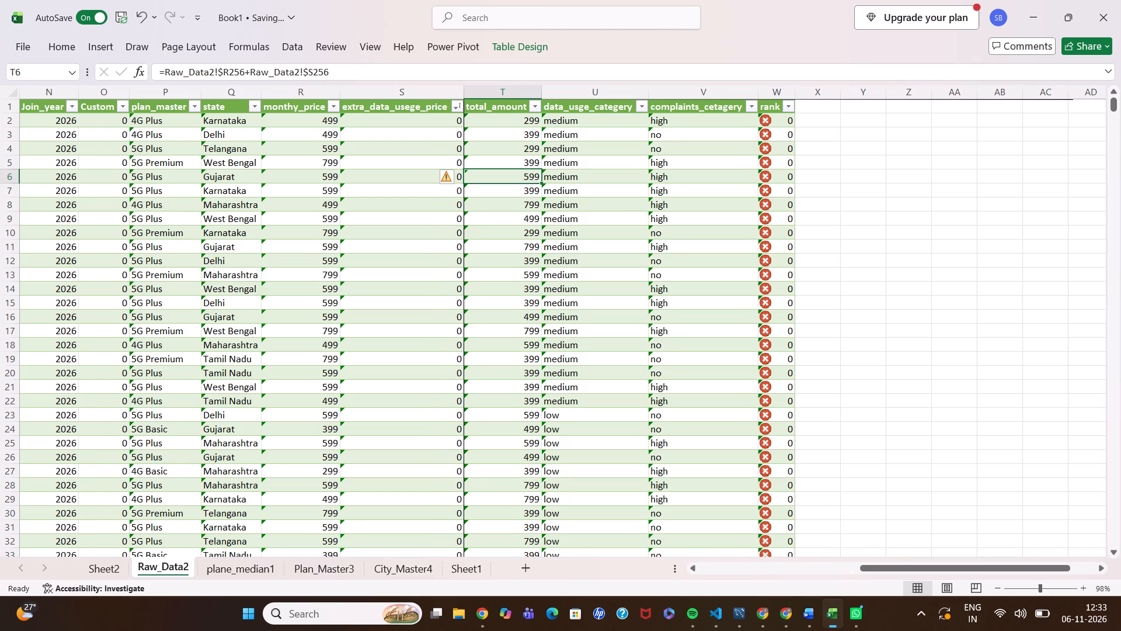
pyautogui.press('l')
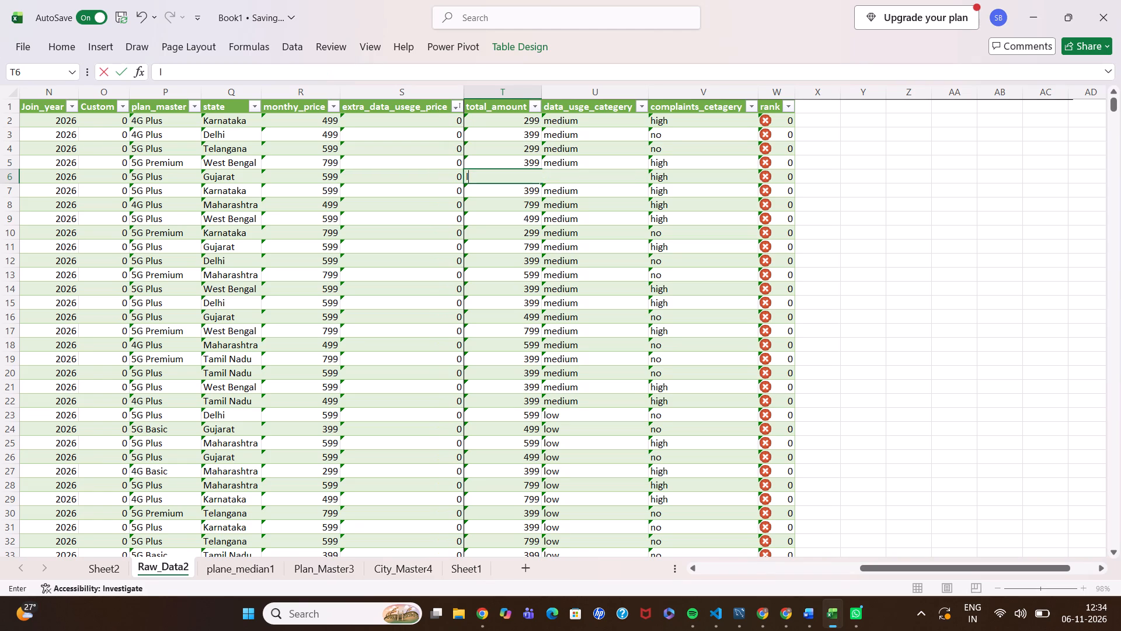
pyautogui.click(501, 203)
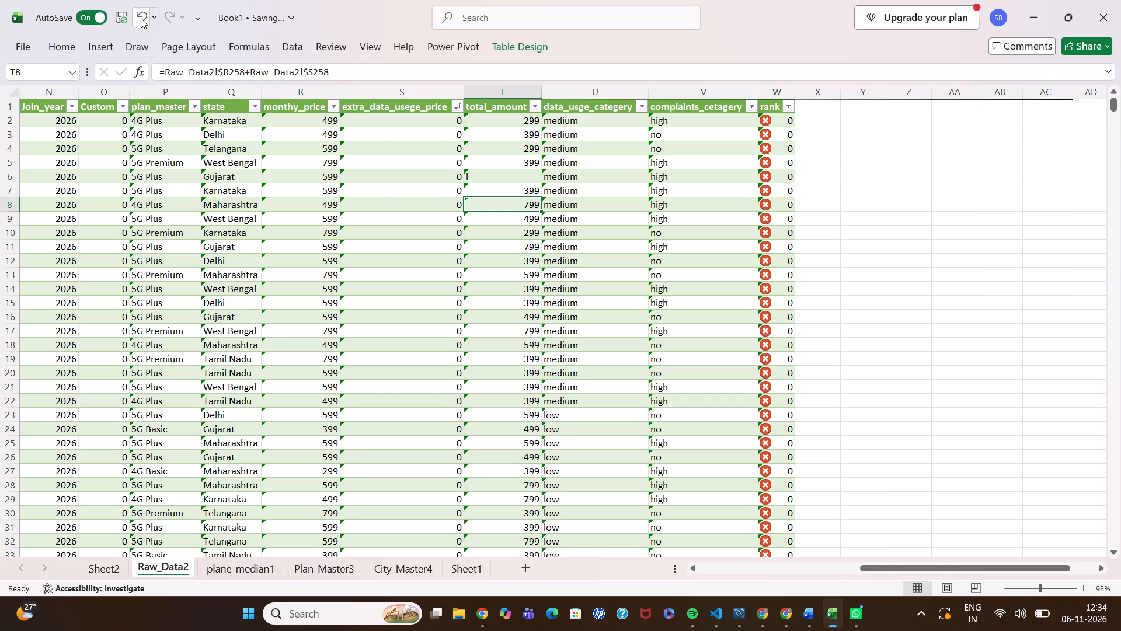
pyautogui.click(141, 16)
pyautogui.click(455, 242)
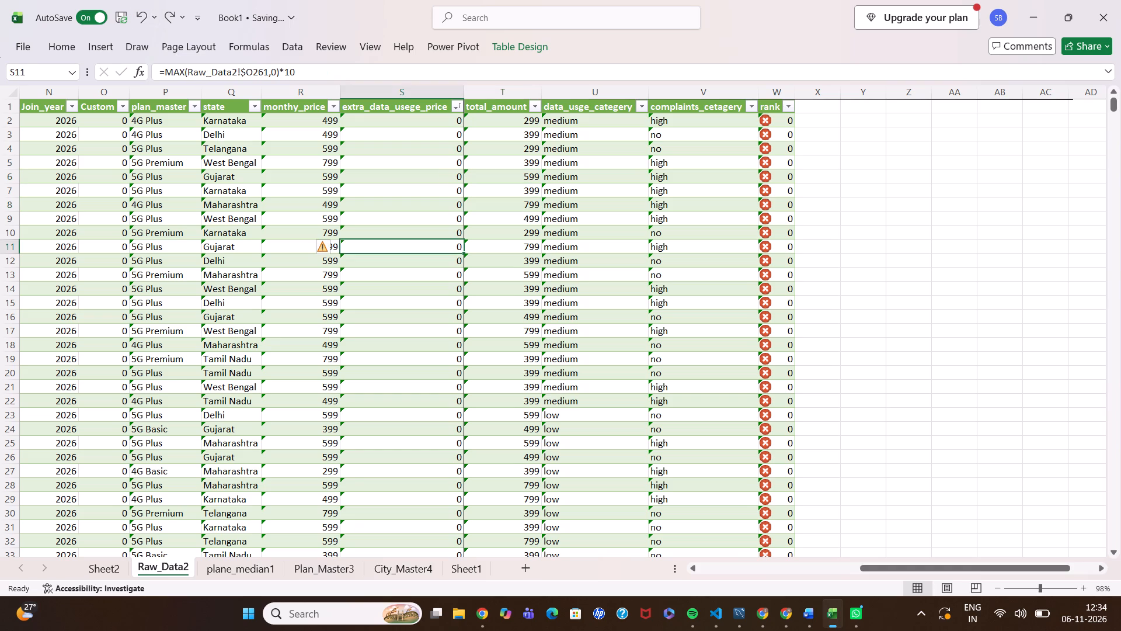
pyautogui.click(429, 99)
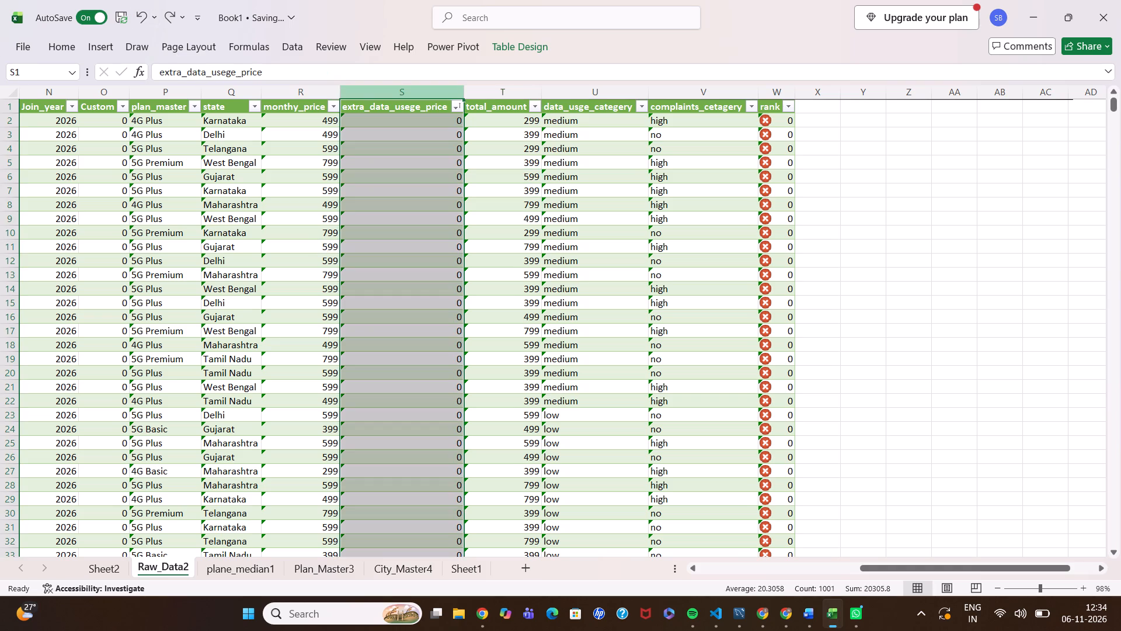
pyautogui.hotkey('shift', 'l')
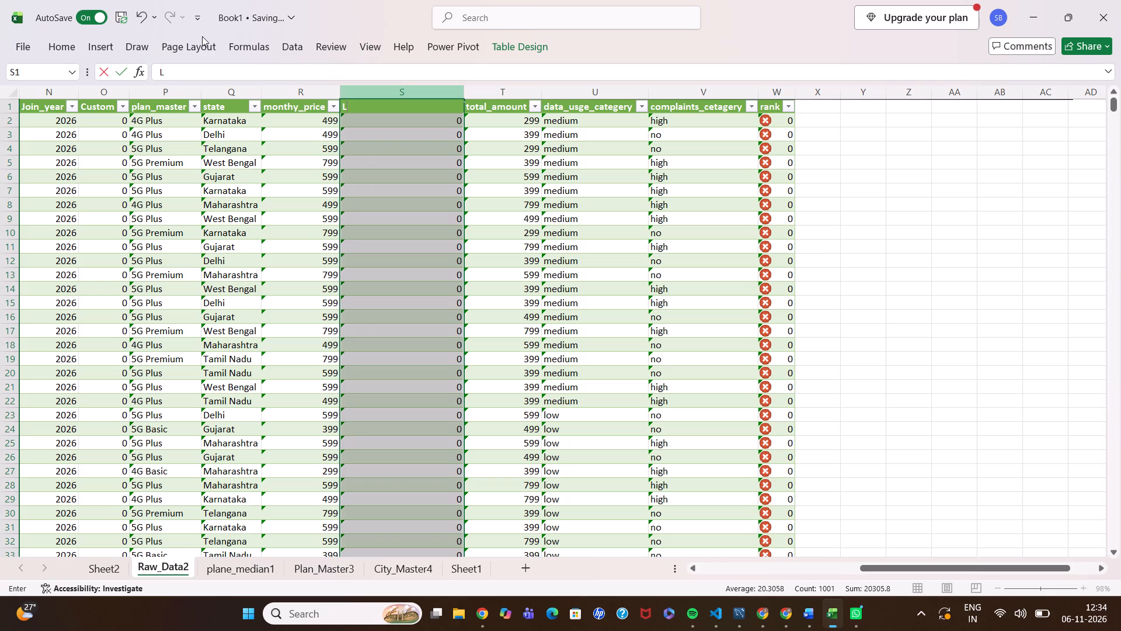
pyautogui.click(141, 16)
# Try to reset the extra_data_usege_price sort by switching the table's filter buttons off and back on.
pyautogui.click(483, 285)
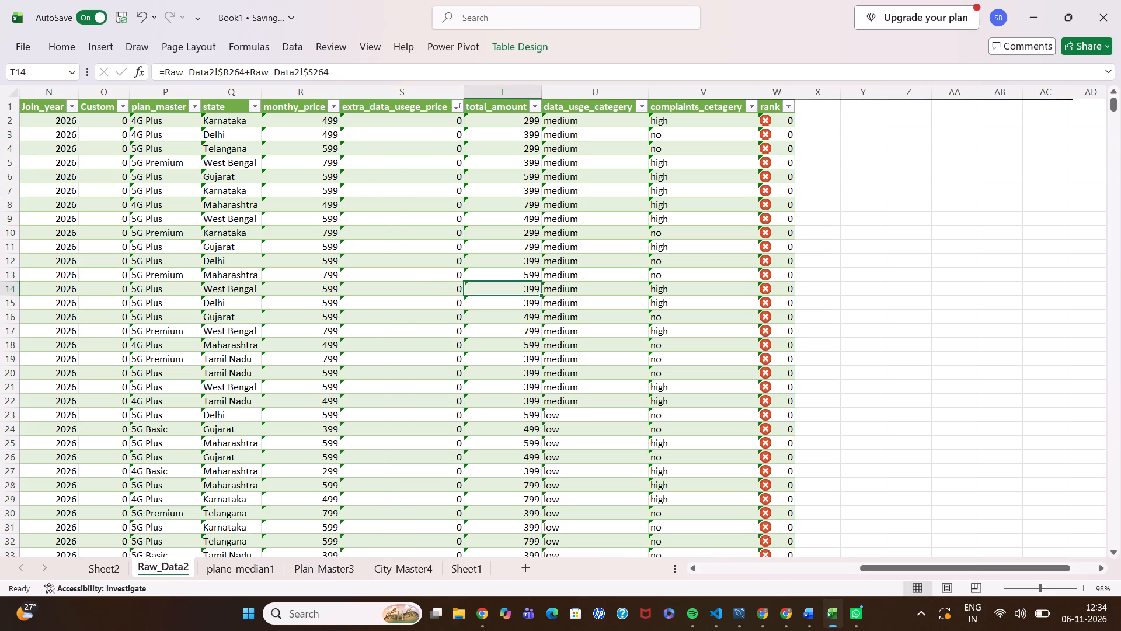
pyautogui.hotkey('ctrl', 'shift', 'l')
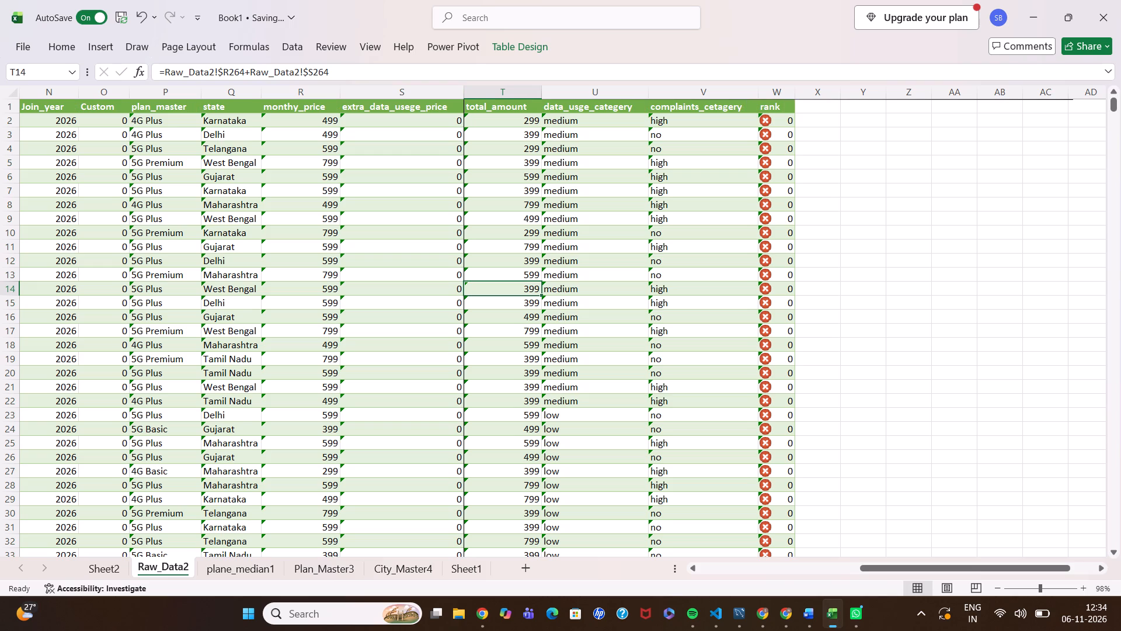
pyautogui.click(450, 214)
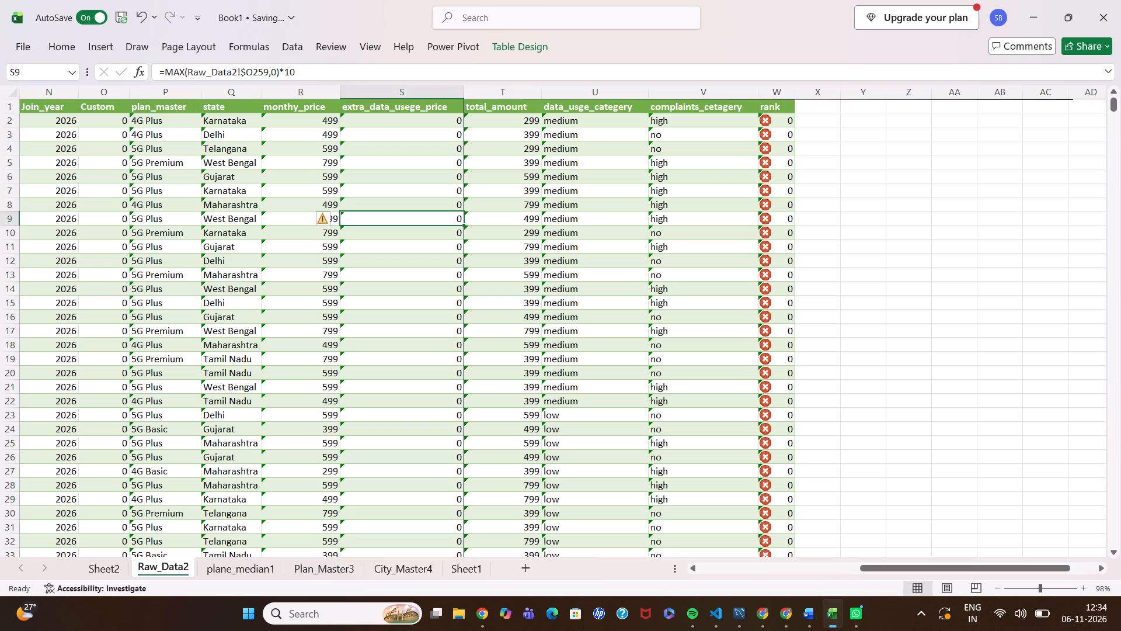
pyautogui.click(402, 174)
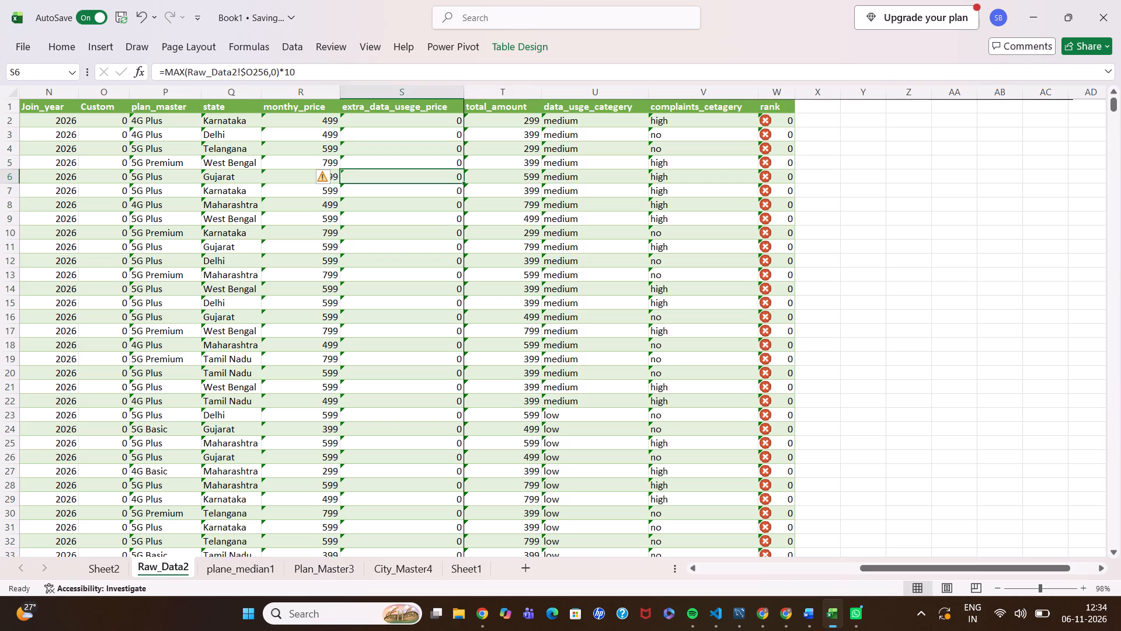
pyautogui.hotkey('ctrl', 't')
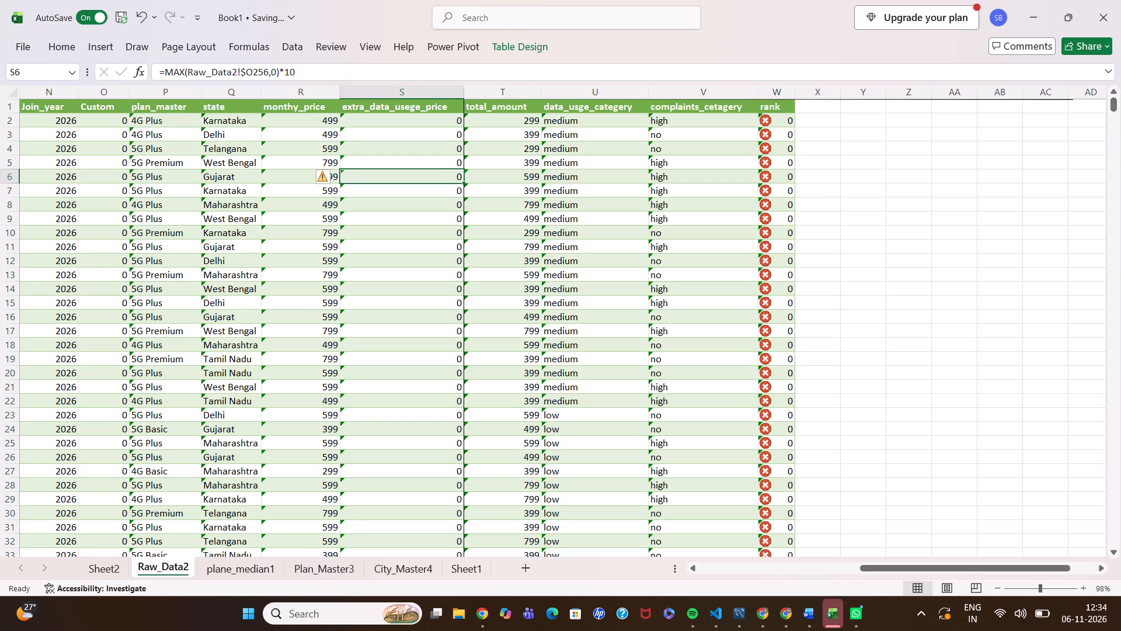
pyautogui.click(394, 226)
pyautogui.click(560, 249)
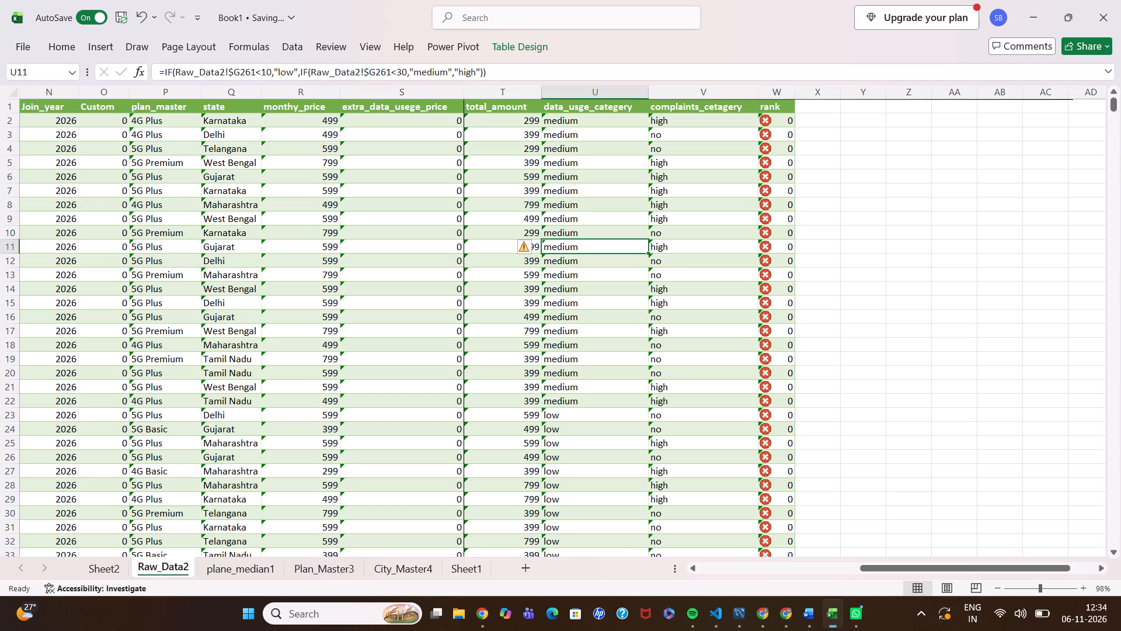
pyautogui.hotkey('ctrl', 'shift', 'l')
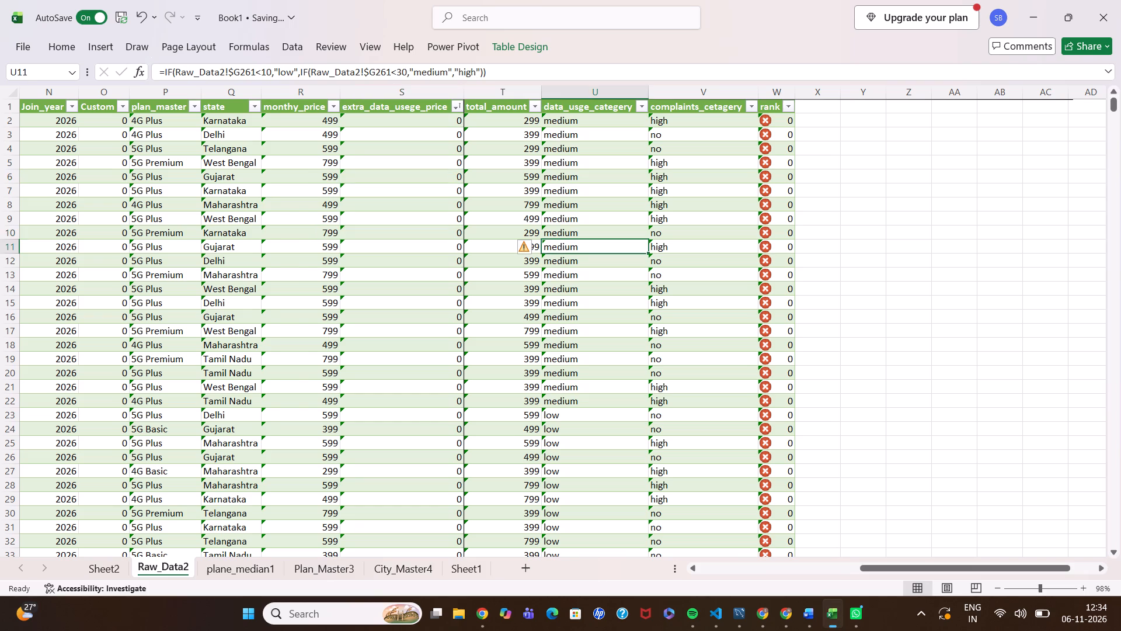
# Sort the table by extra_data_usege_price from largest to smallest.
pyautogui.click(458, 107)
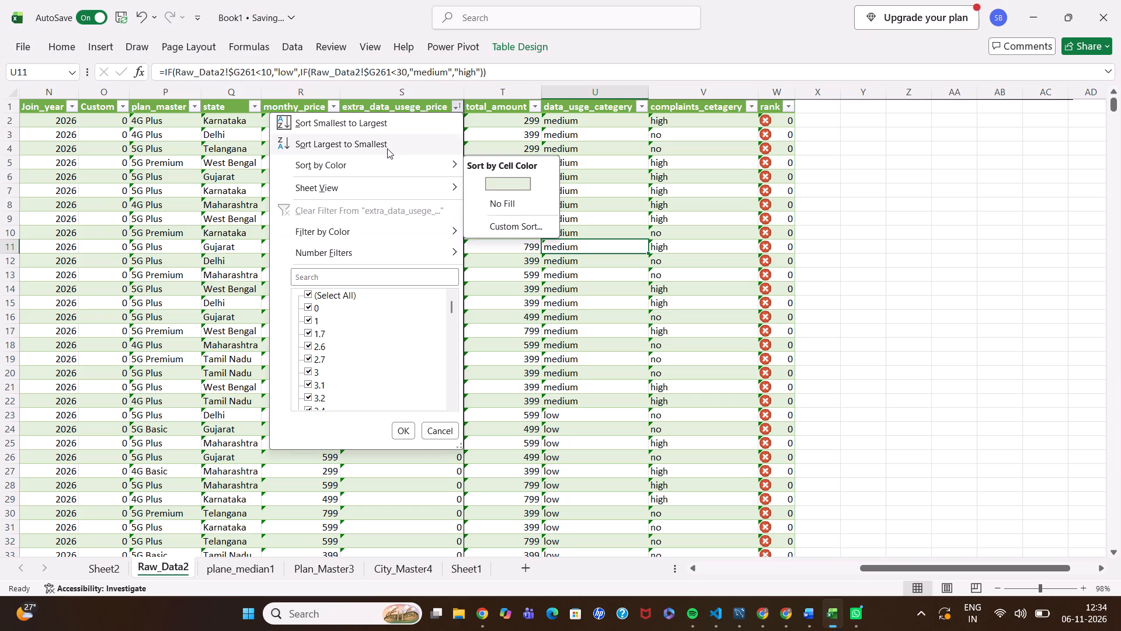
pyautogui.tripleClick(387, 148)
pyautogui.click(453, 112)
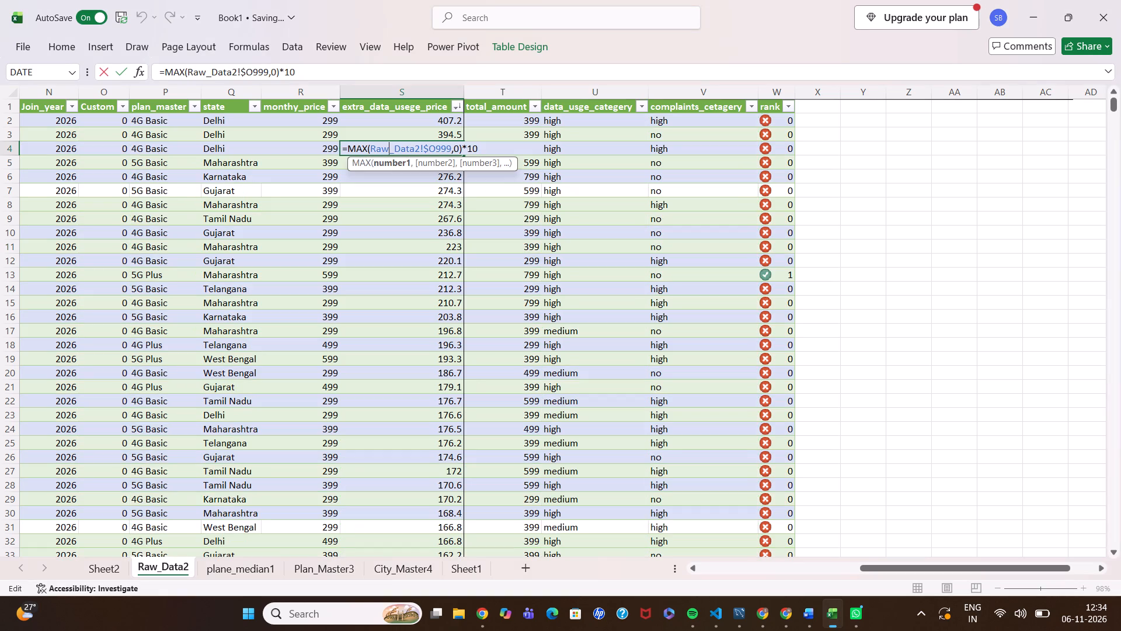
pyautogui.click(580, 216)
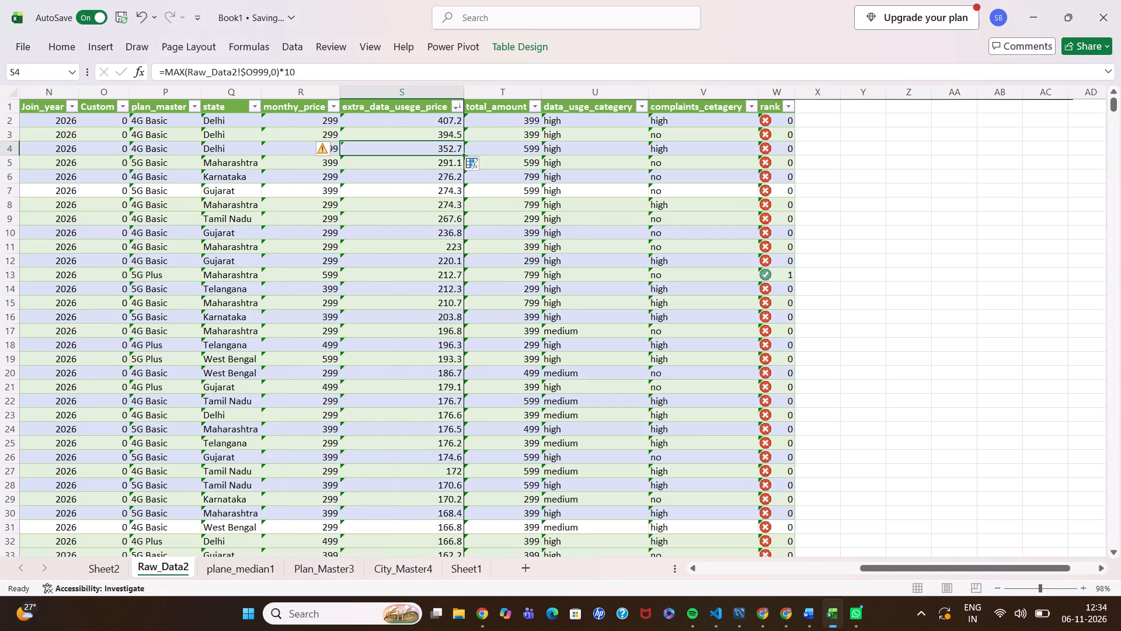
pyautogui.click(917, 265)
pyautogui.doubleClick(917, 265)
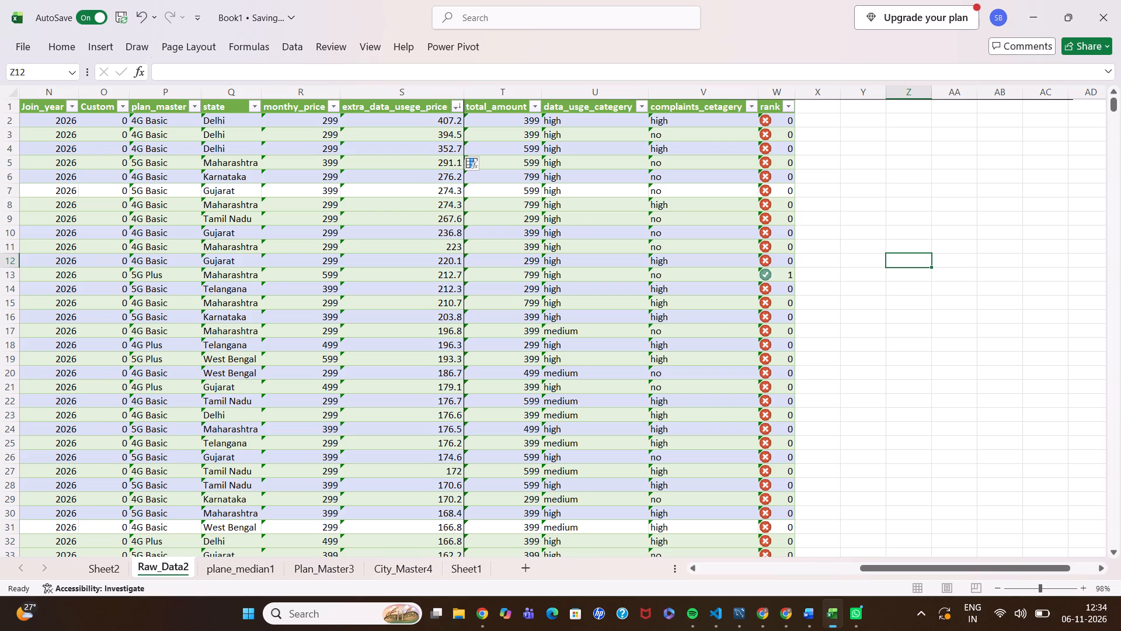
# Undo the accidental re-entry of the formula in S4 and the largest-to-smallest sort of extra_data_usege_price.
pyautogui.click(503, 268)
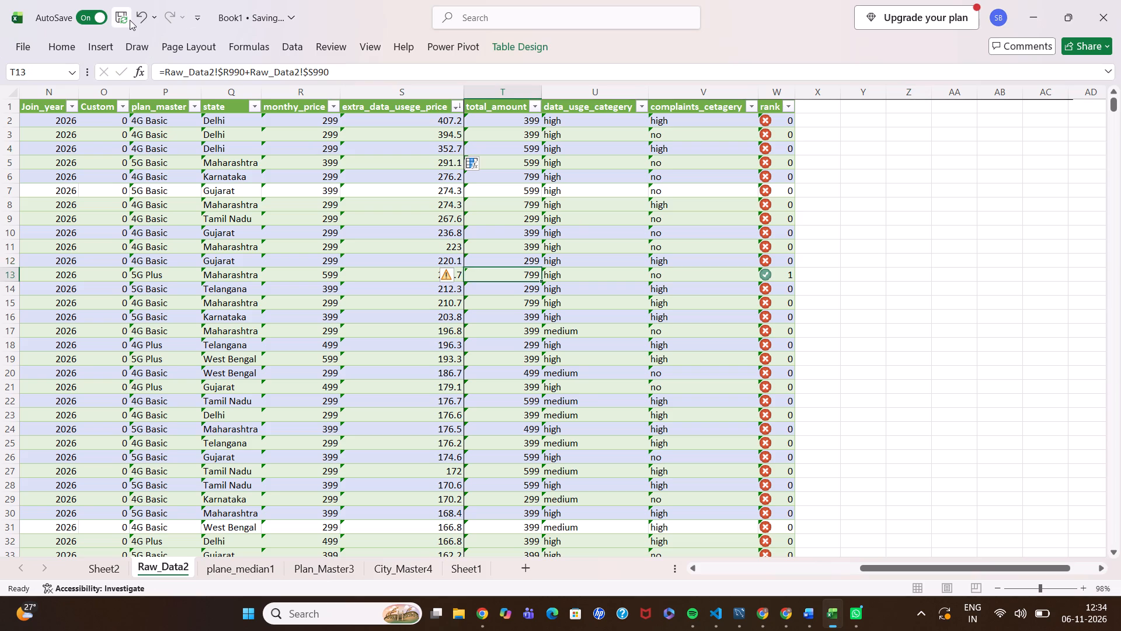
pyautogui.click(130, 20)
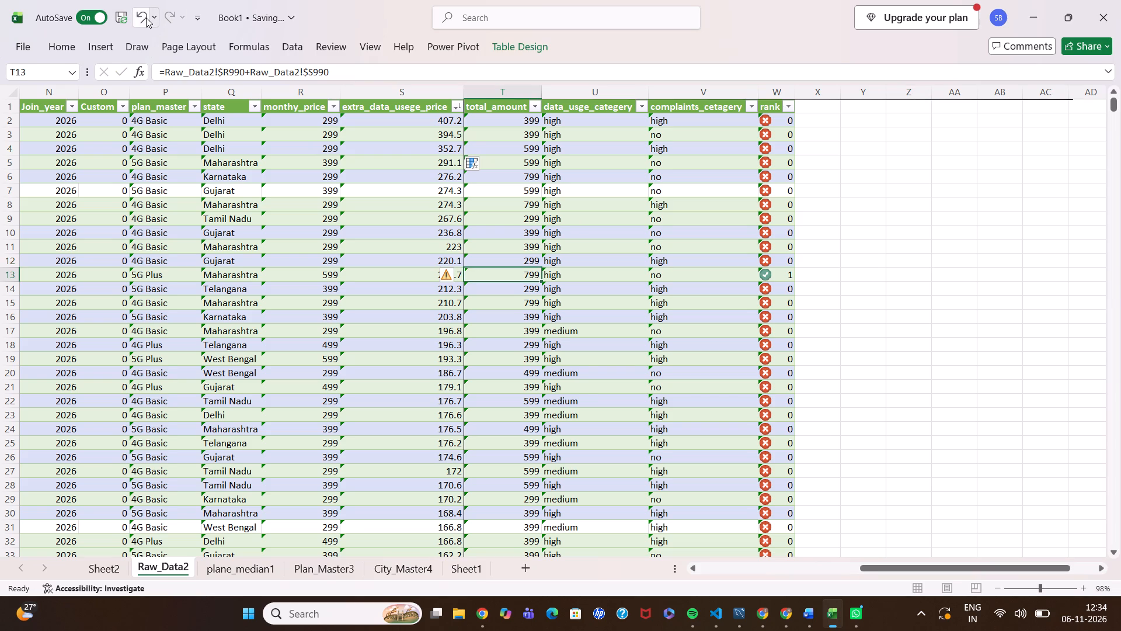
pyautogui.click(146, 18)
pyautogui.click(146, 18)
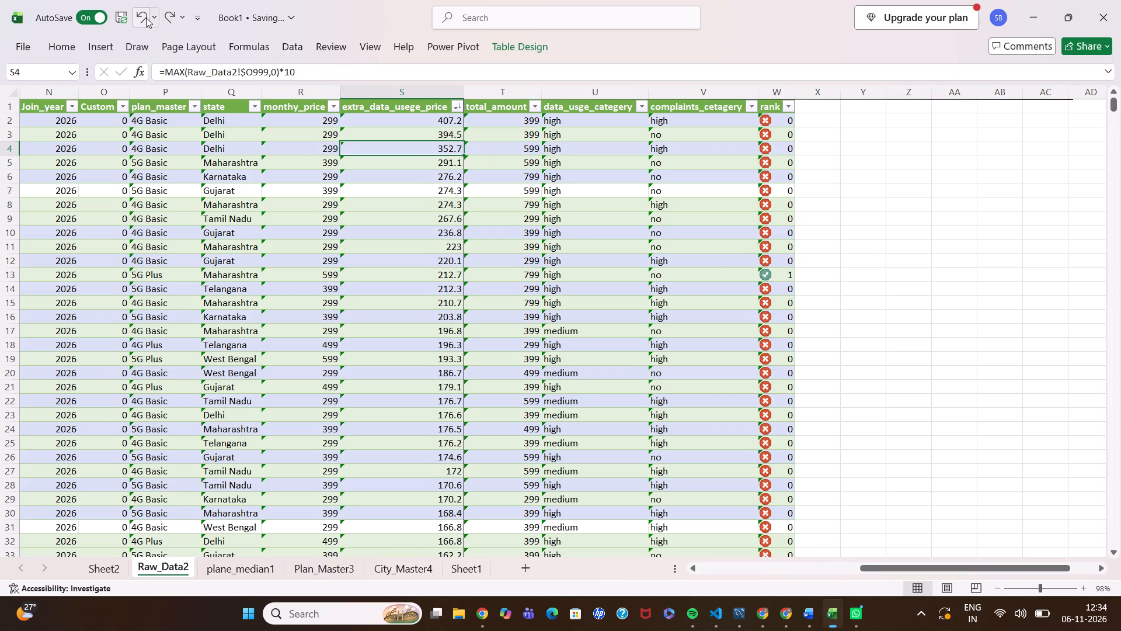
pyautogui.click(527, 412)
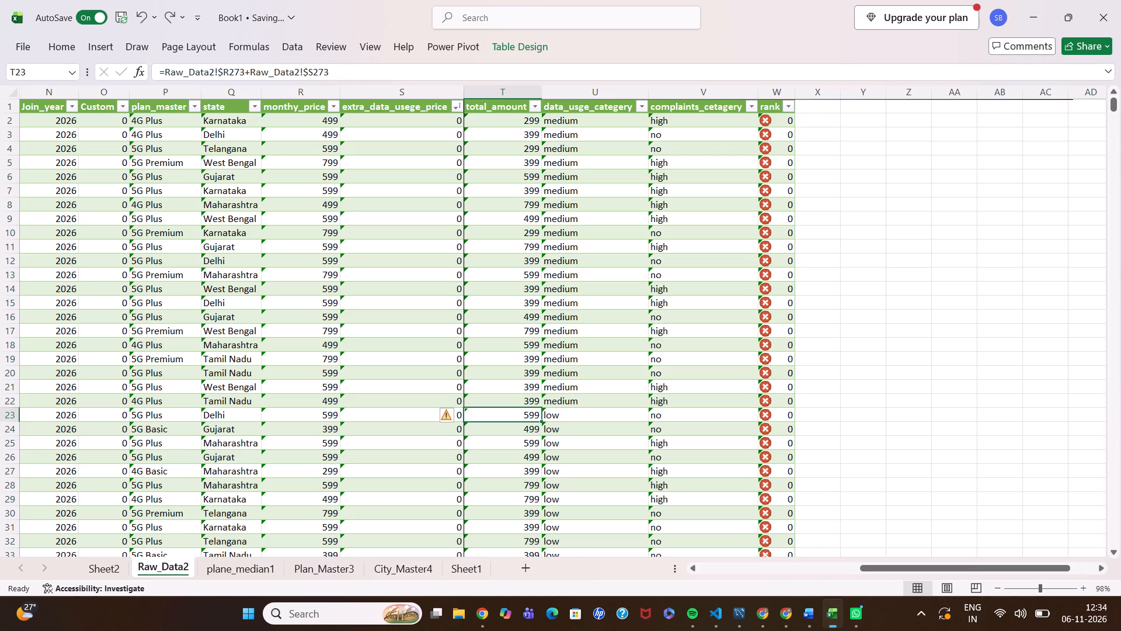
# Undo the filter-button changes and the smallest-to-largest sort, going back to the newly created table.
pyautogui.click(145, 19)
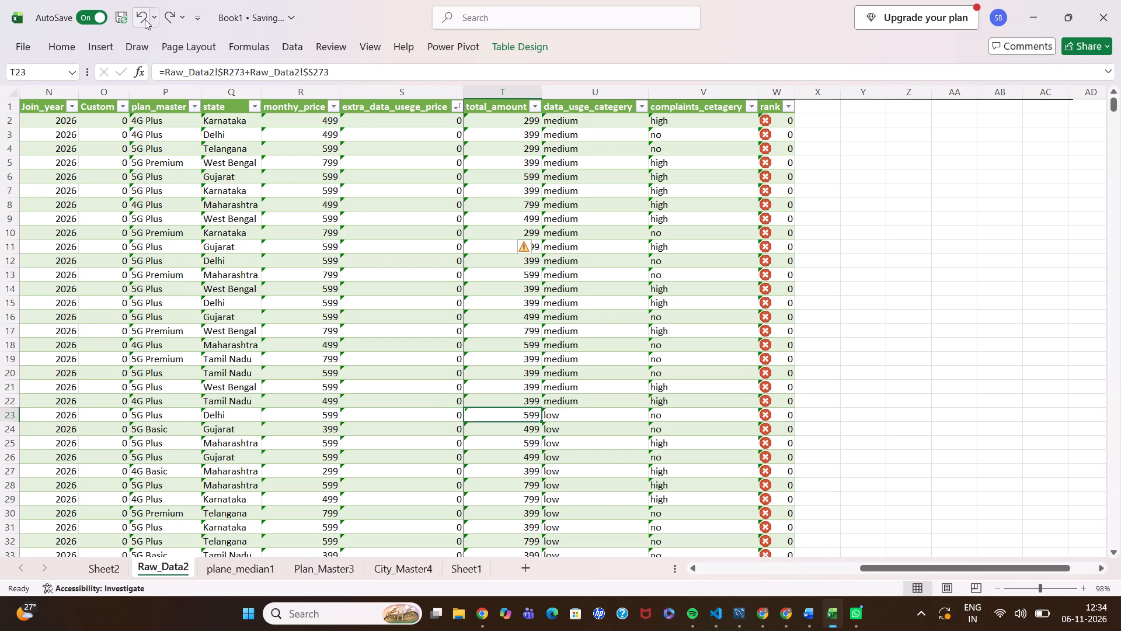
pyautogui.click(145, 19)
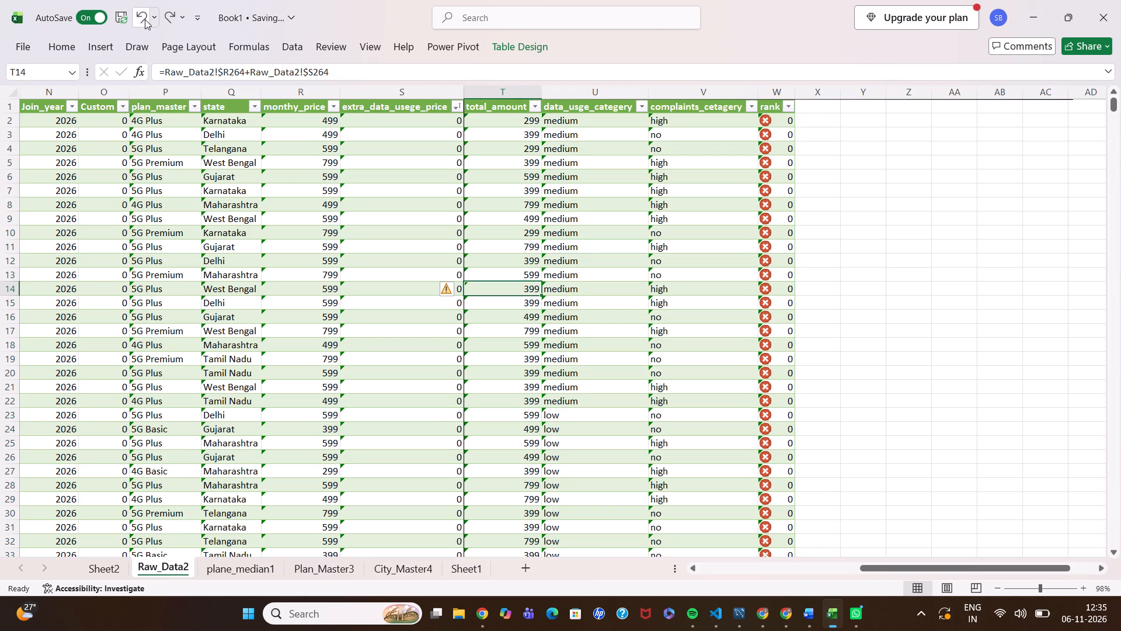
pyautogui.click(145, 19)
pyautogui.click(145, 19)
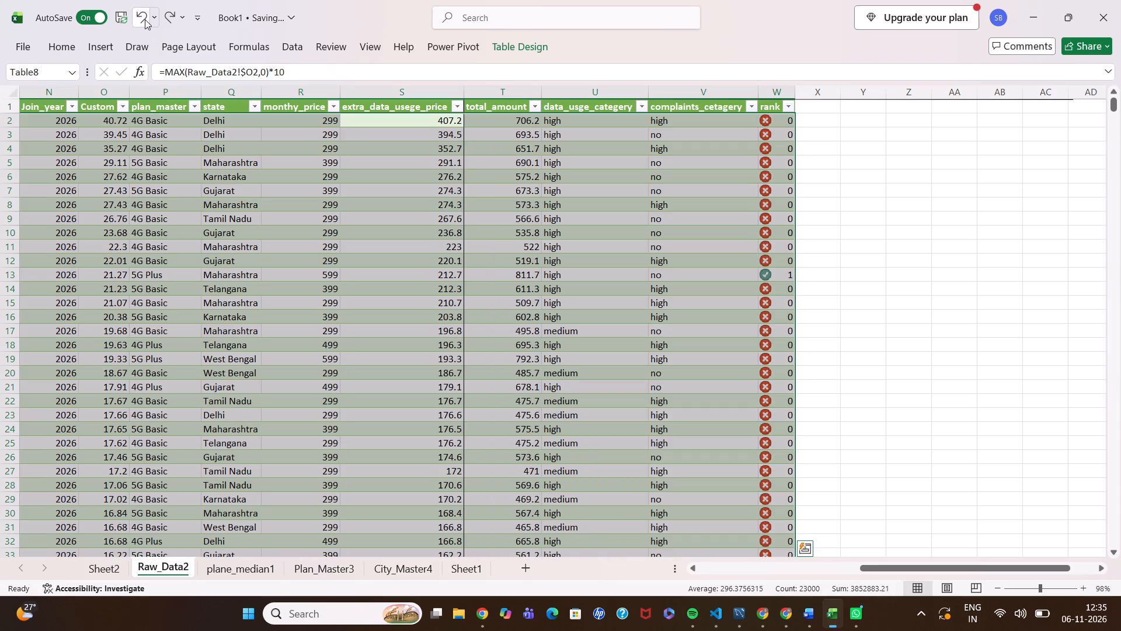
# Examine the rank flags down the Raw_Data2 table and the filter options of the rank column.
pyautogui.click(583, 332)
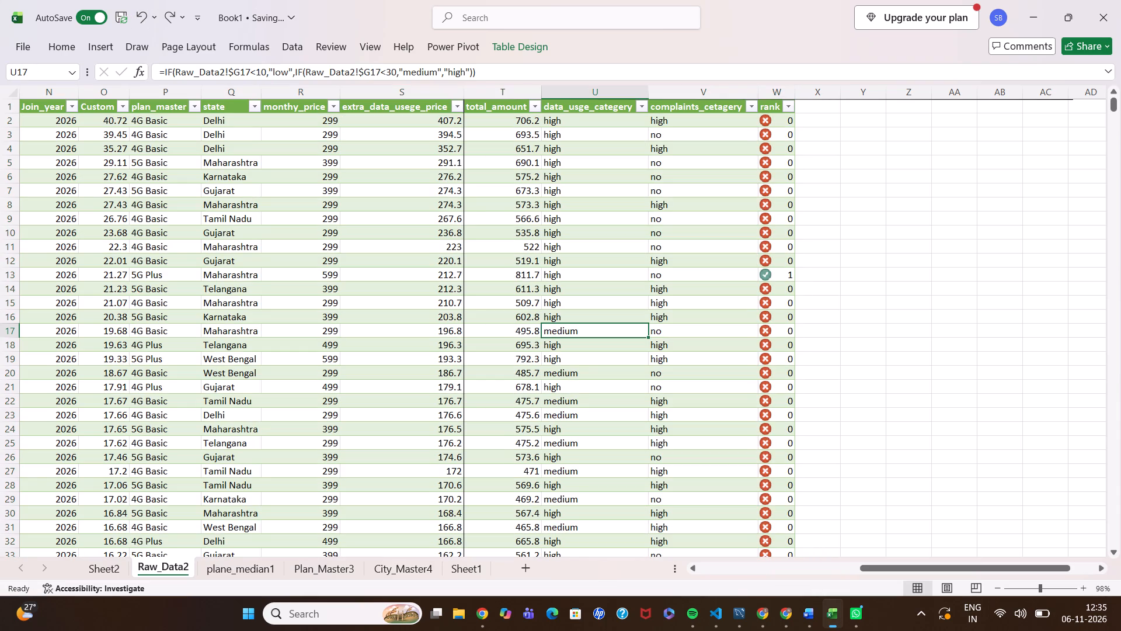
pyautogui.scroll(-10, 583, 332)
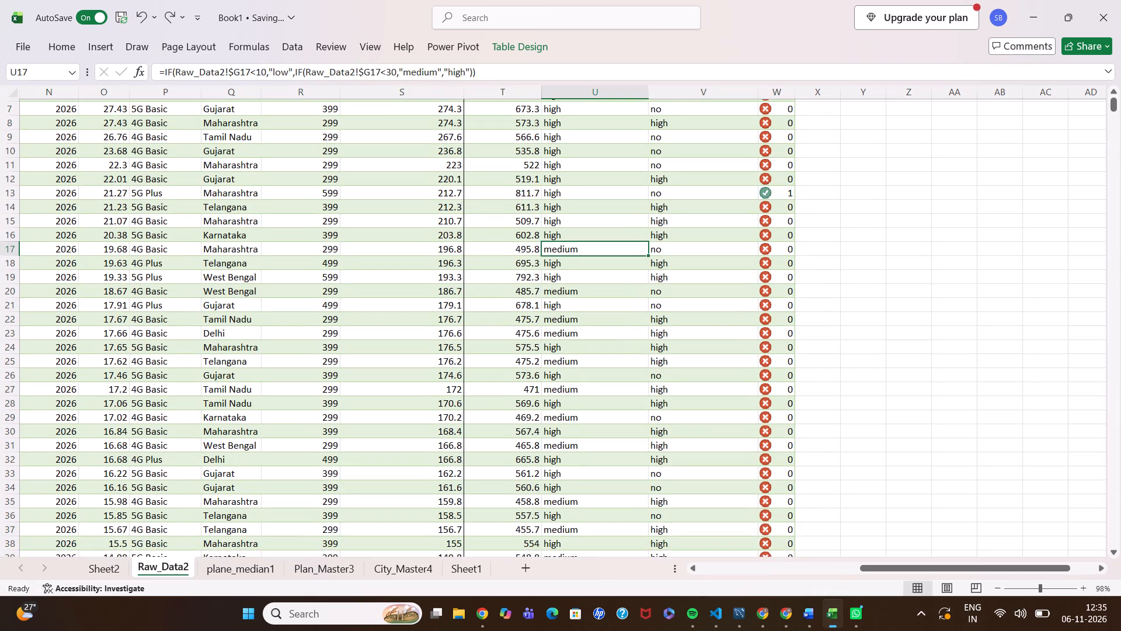
pyautogui.scroll(-15, 583, 332)
pyautogui.scroll(-8, 583, 332)
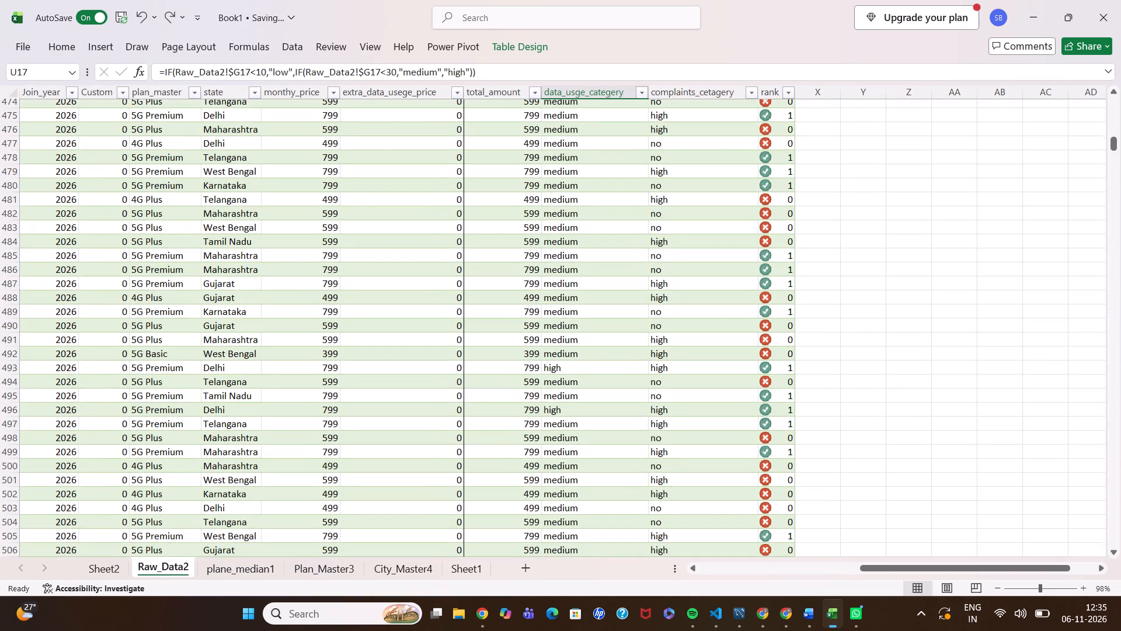
pyautogui.scroll(16, 583, 332)
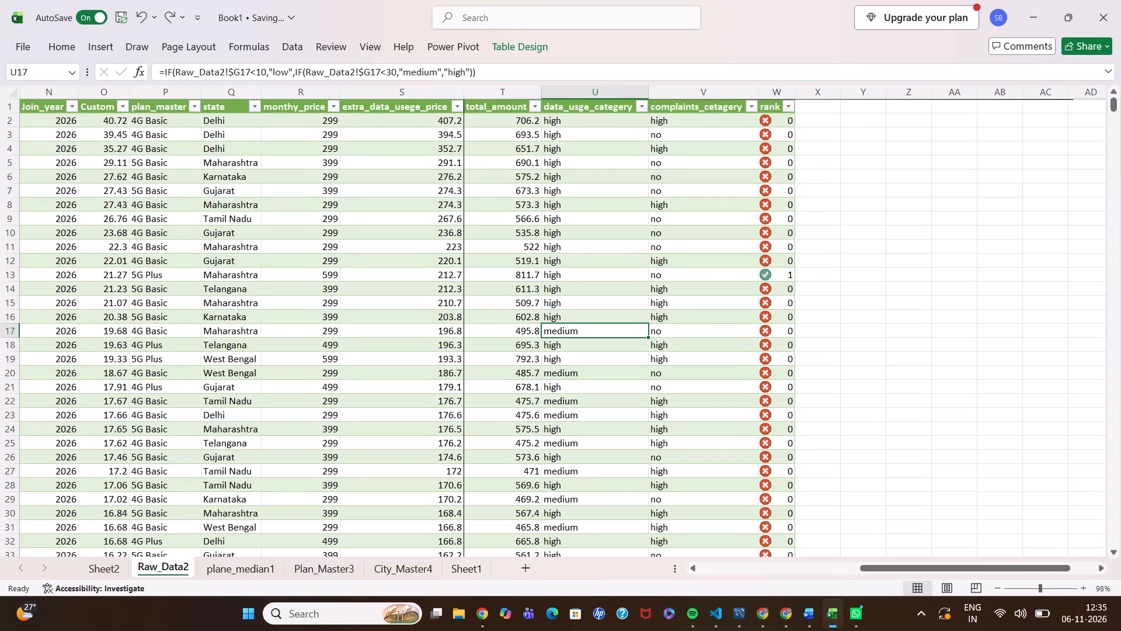
pyautogui.click(787, 105)
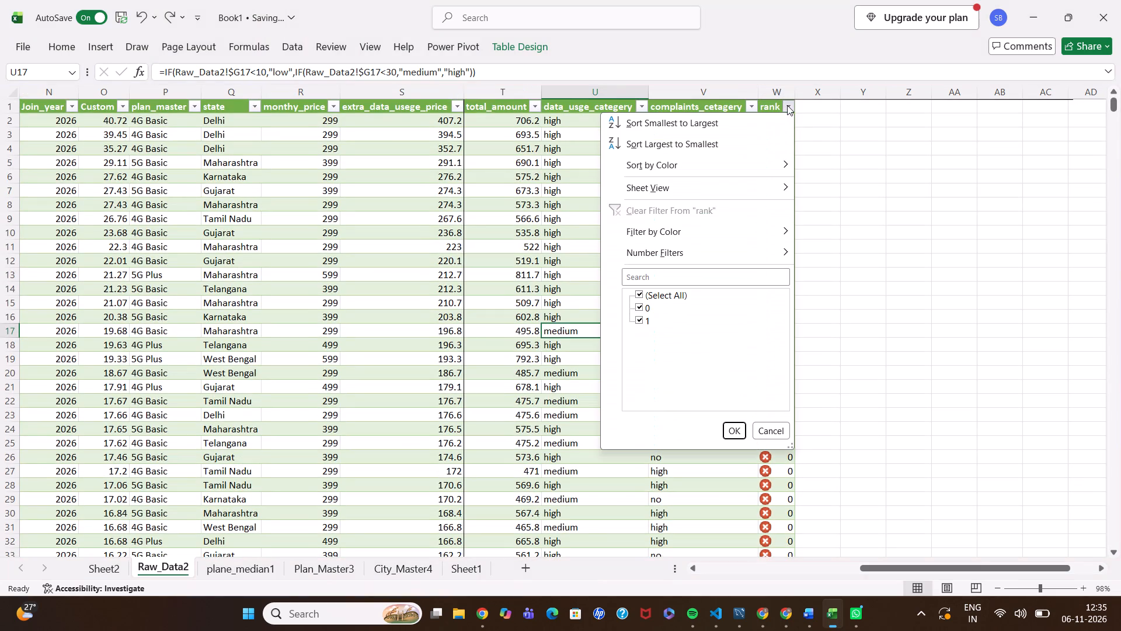
pyautogui.click(860, 172)
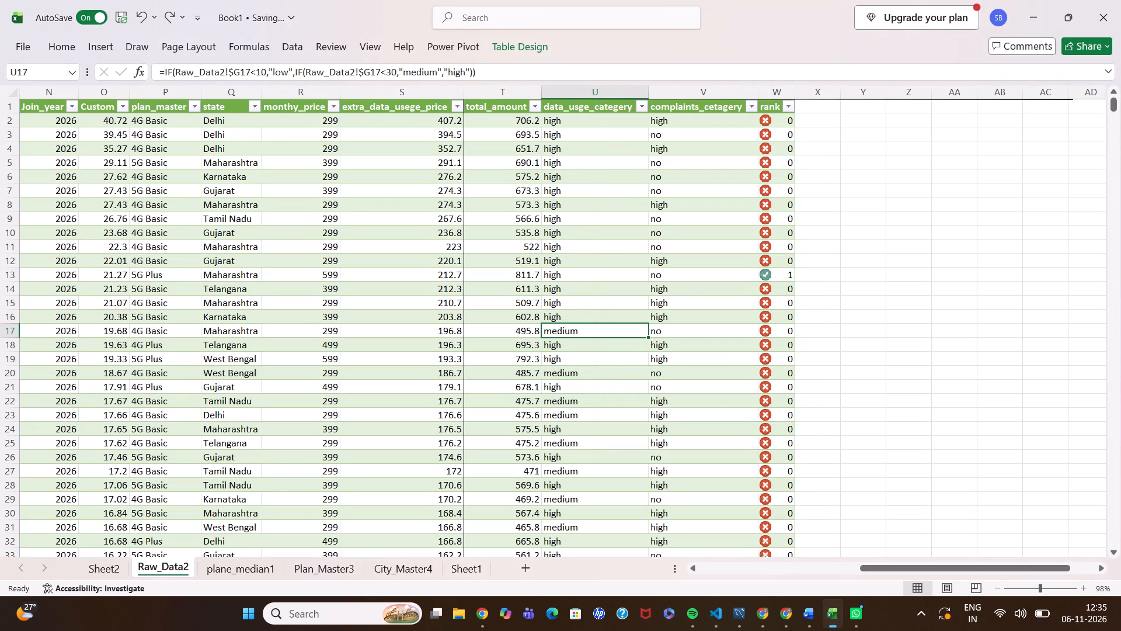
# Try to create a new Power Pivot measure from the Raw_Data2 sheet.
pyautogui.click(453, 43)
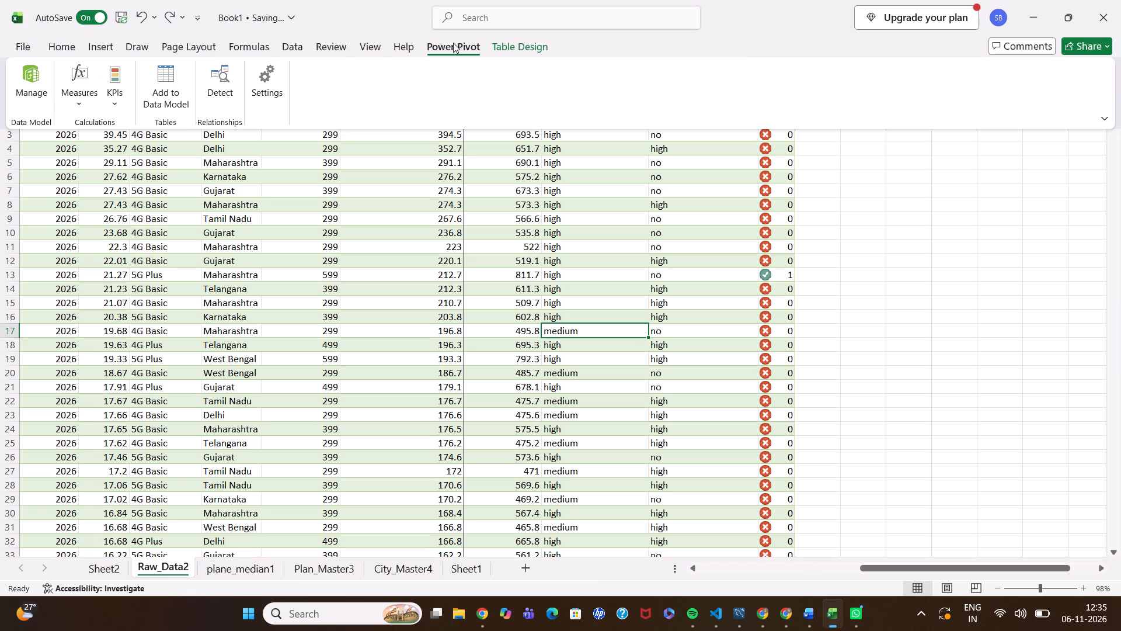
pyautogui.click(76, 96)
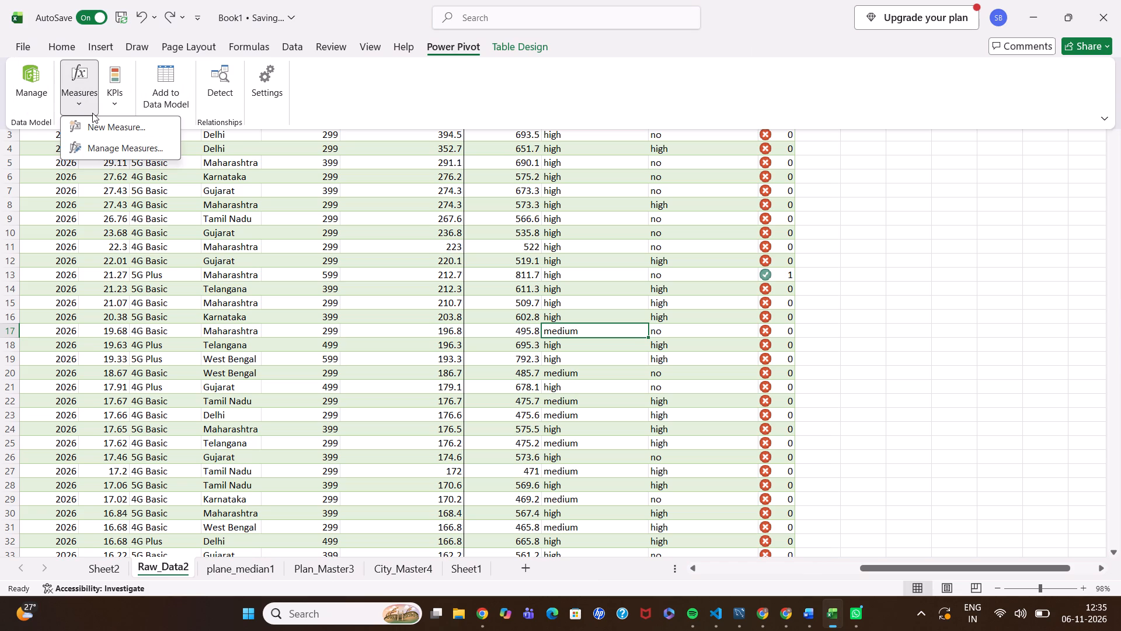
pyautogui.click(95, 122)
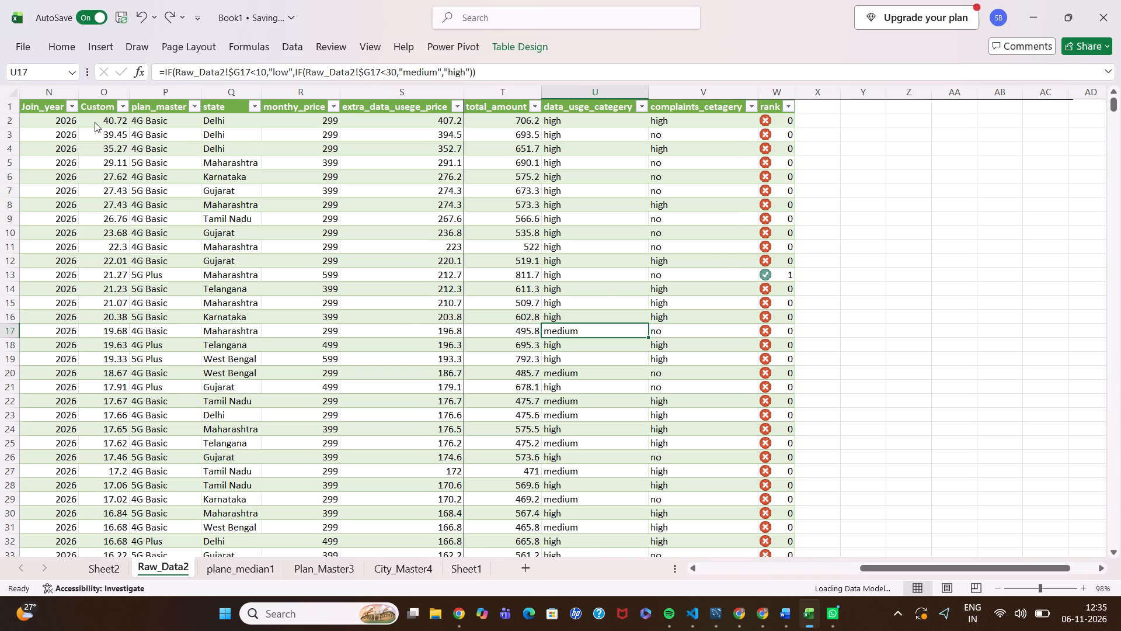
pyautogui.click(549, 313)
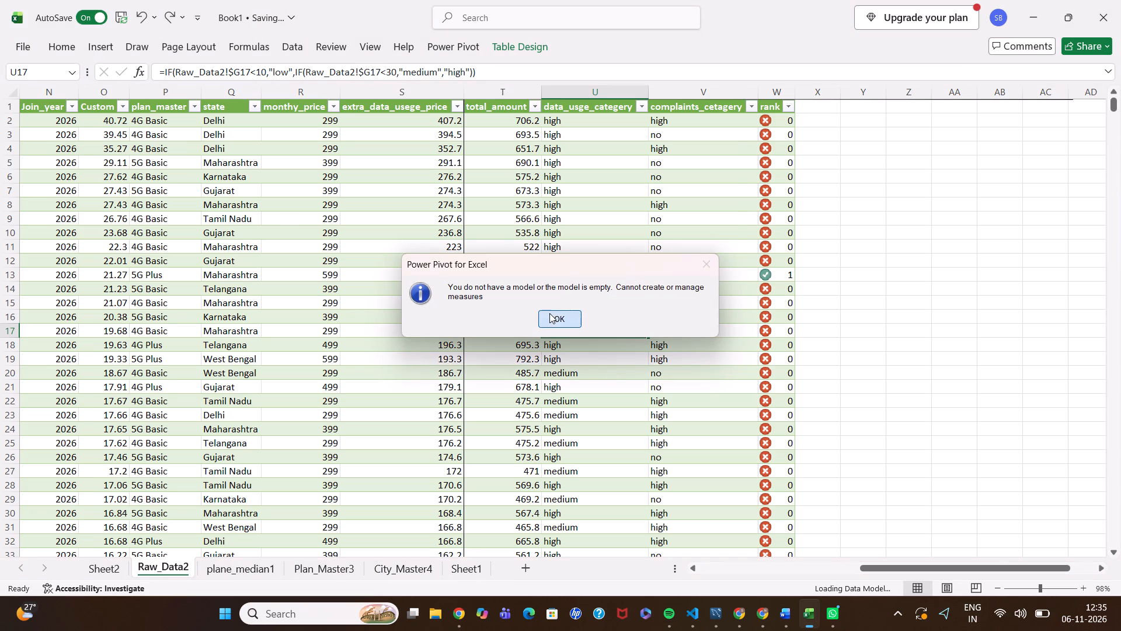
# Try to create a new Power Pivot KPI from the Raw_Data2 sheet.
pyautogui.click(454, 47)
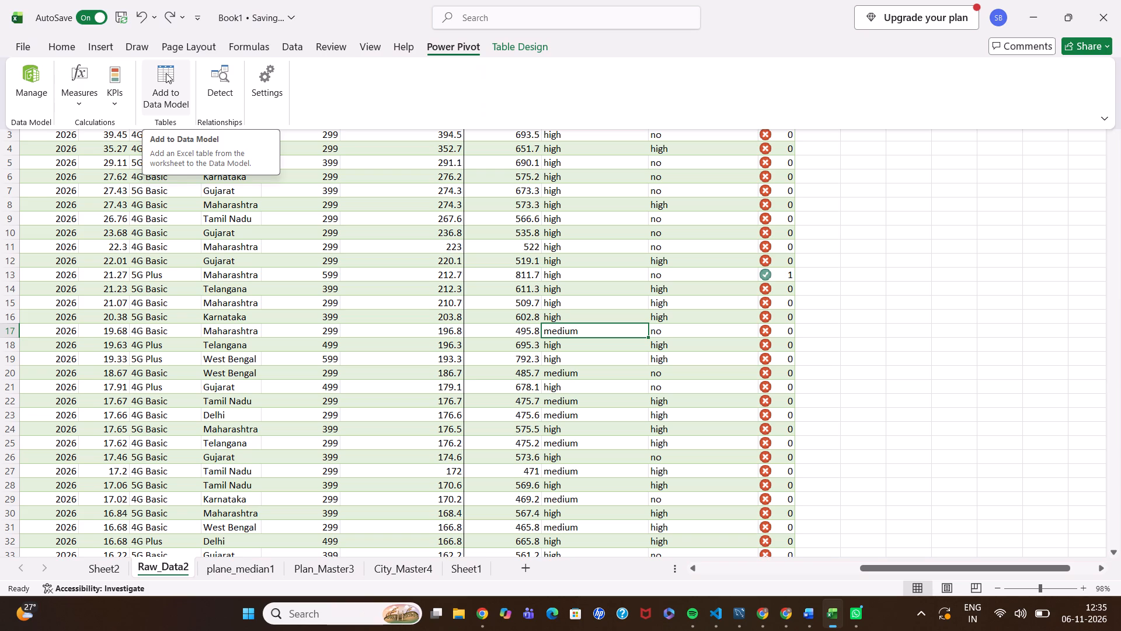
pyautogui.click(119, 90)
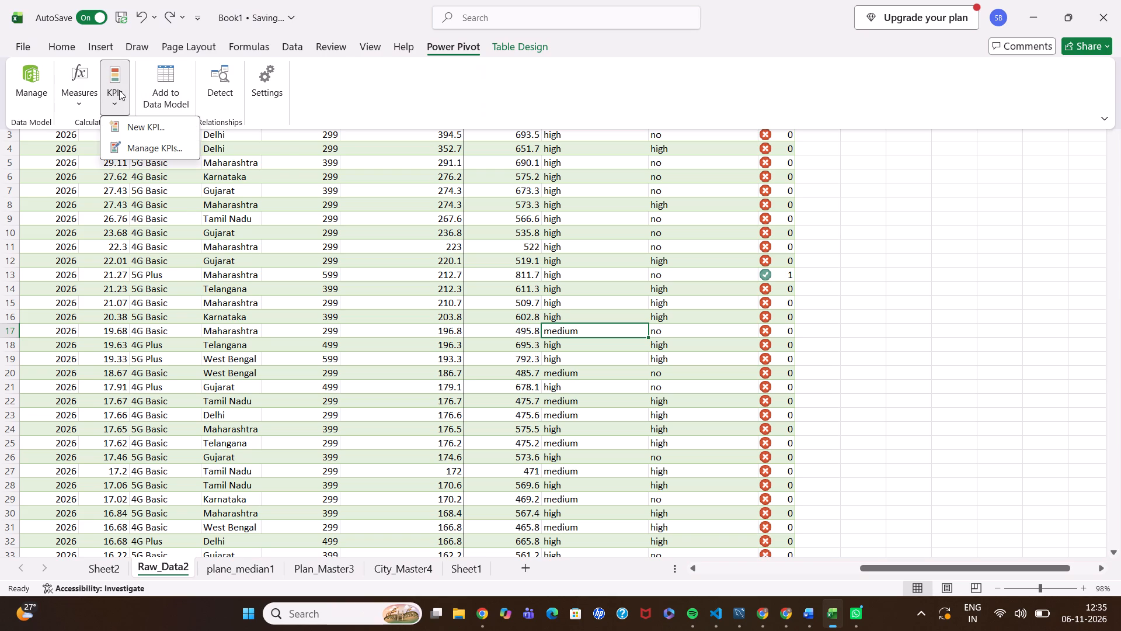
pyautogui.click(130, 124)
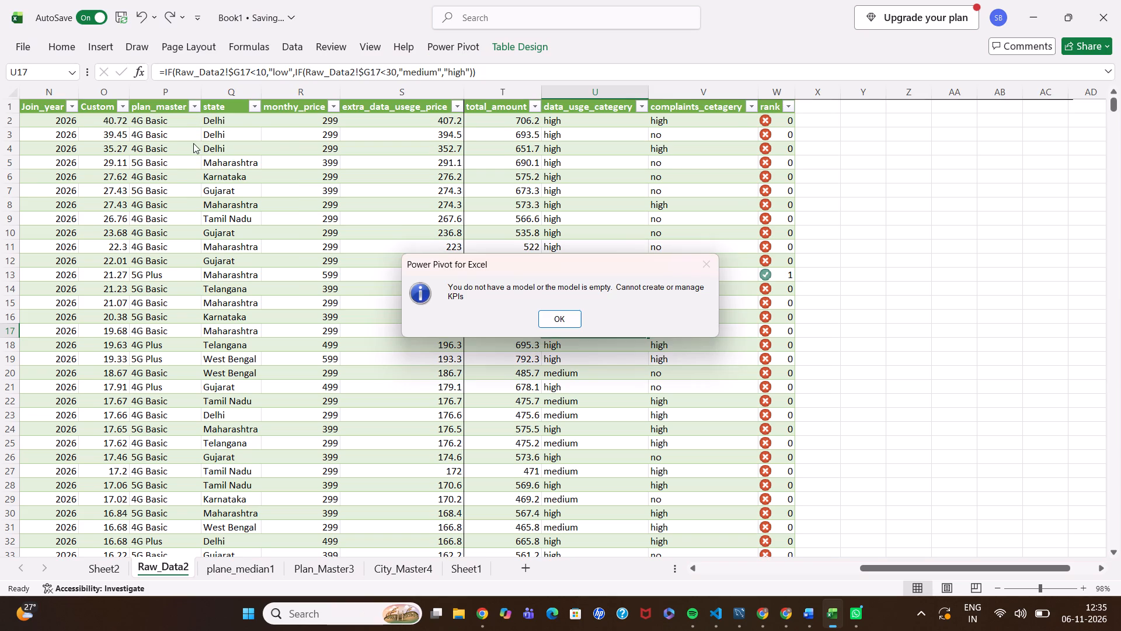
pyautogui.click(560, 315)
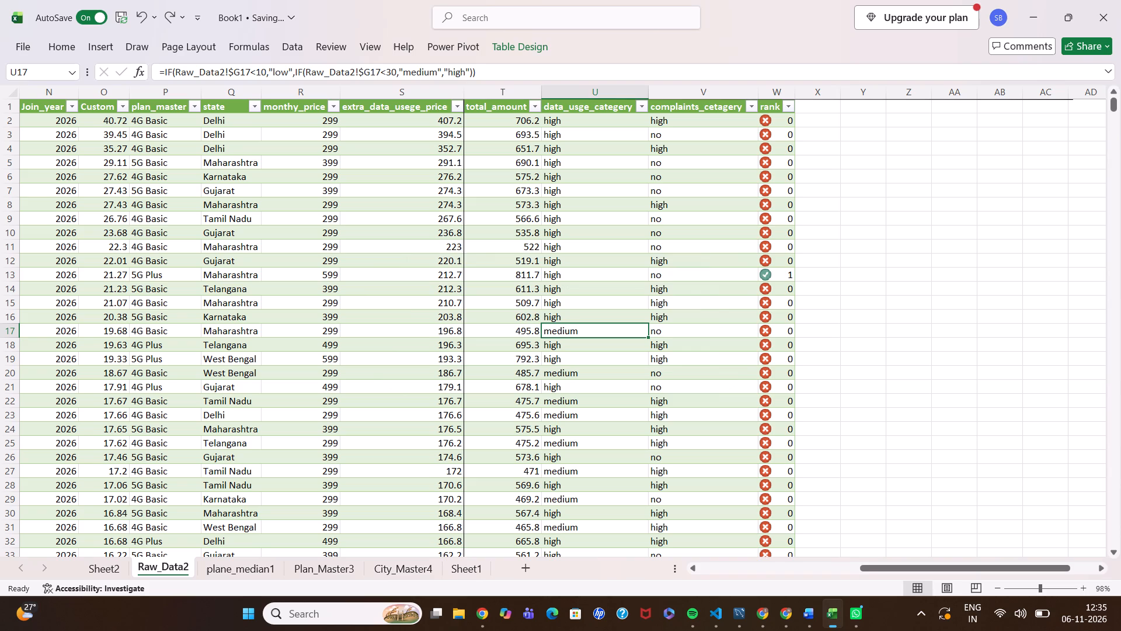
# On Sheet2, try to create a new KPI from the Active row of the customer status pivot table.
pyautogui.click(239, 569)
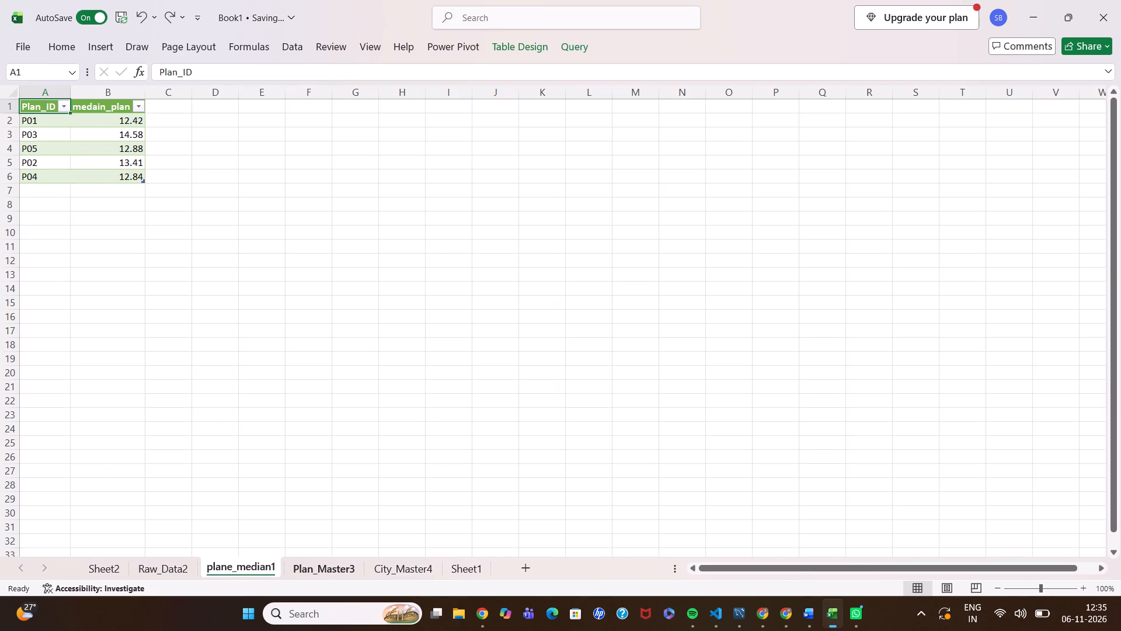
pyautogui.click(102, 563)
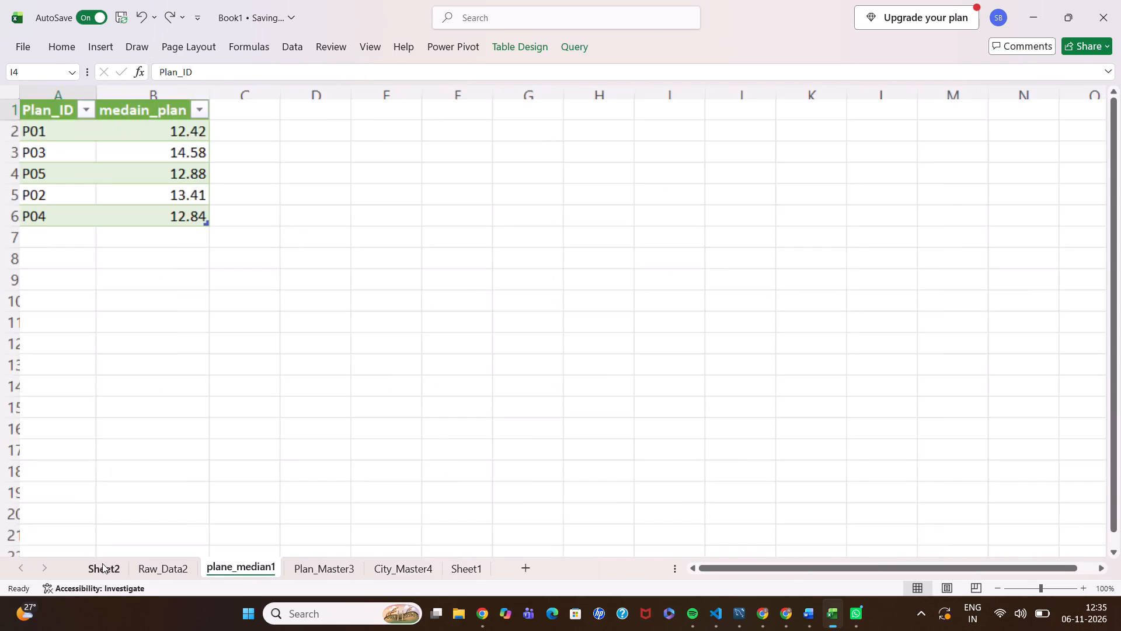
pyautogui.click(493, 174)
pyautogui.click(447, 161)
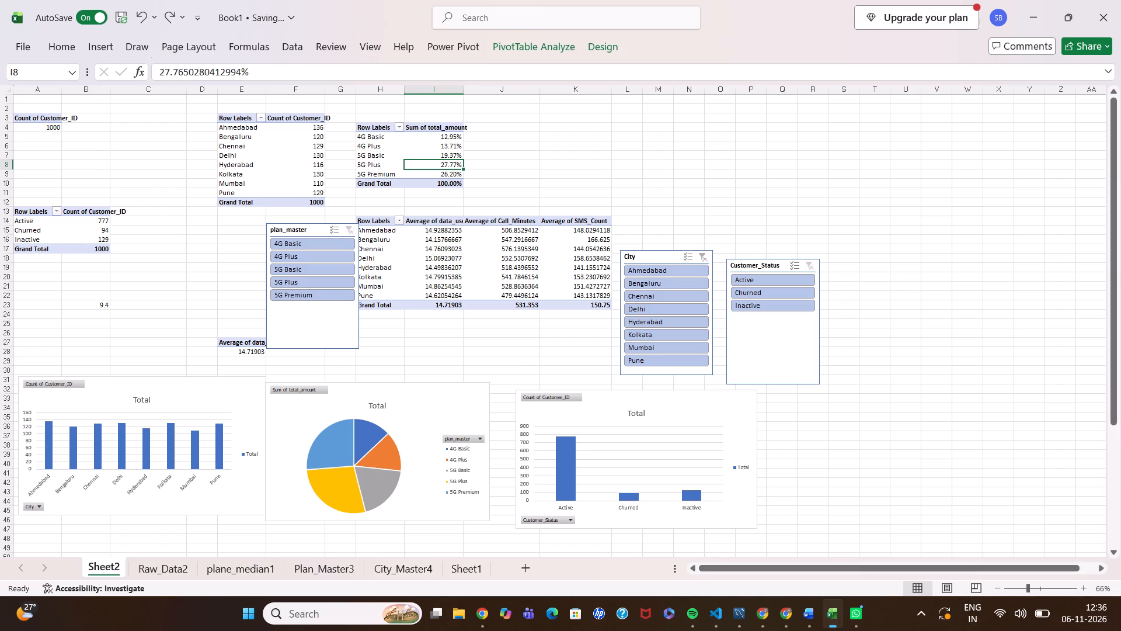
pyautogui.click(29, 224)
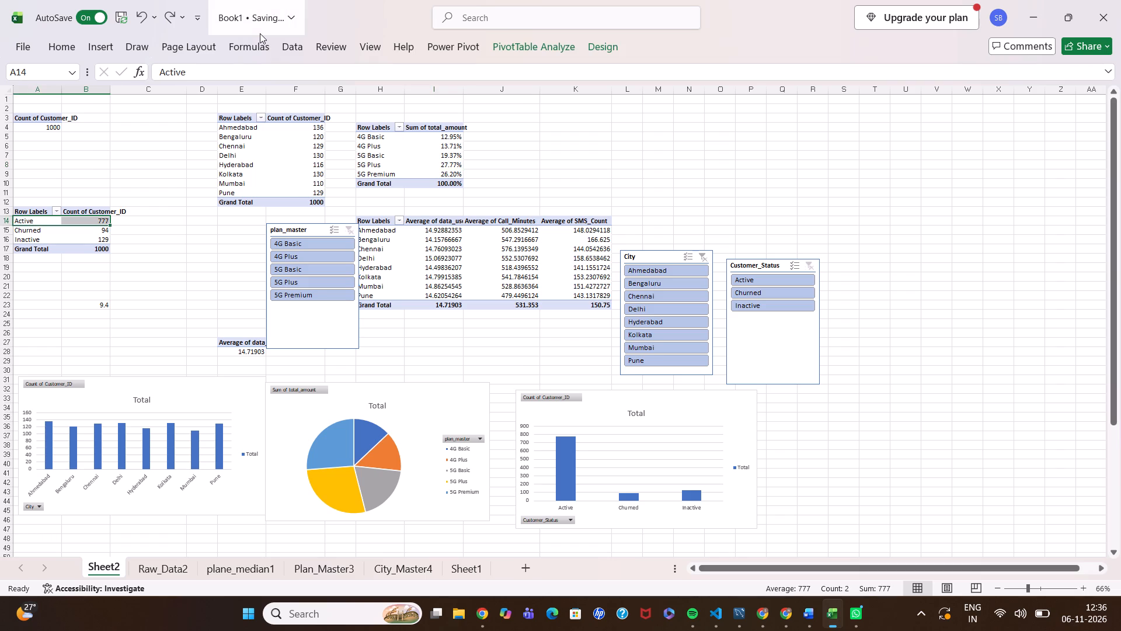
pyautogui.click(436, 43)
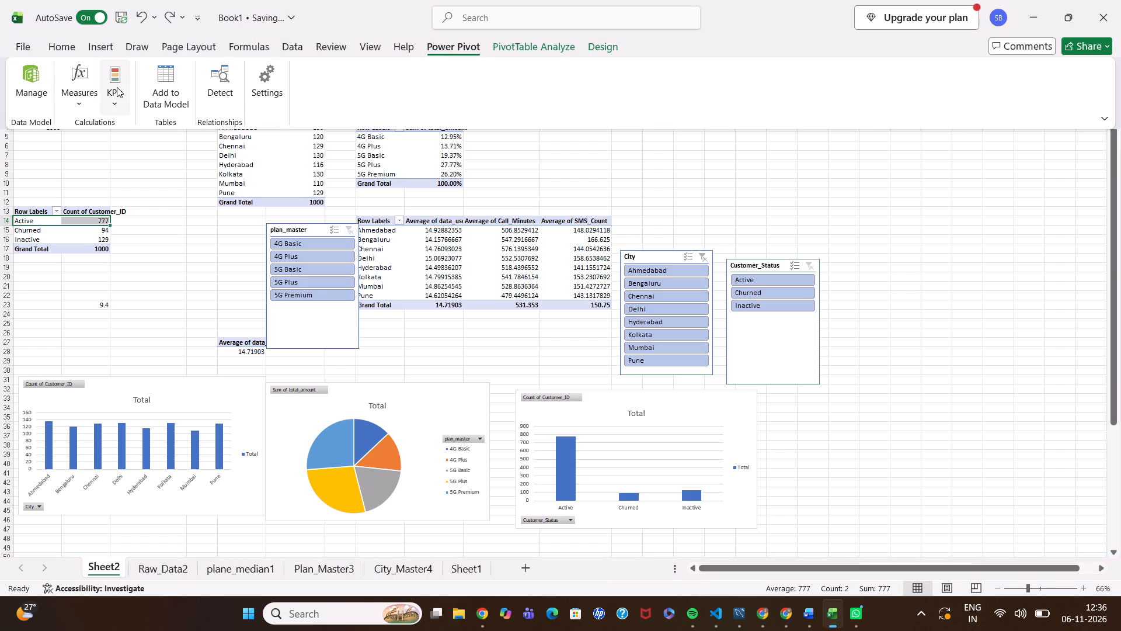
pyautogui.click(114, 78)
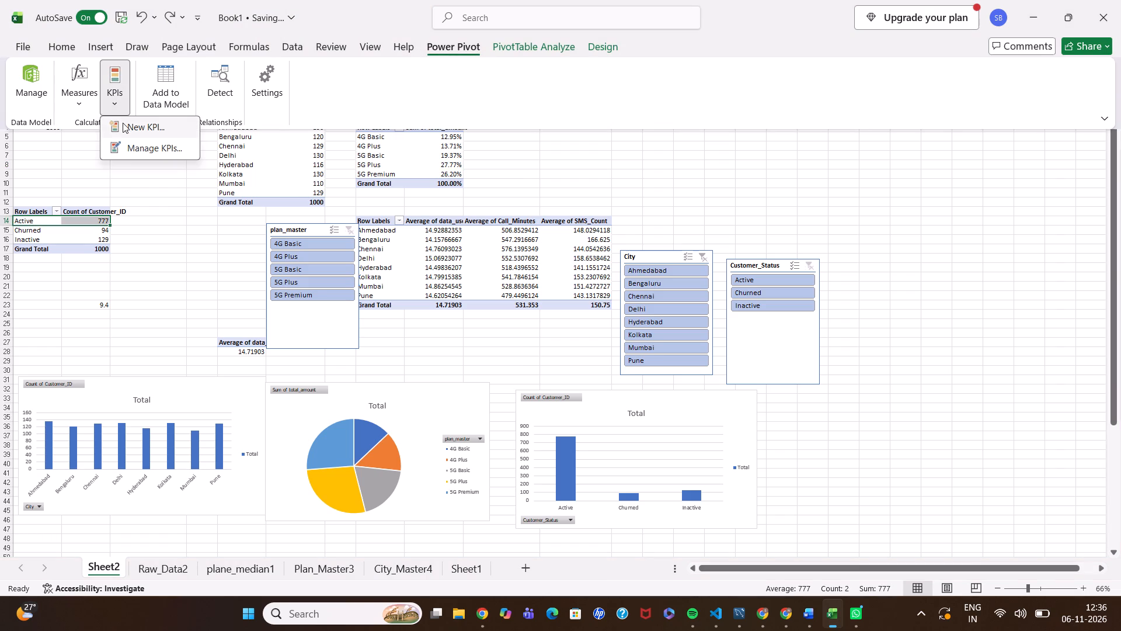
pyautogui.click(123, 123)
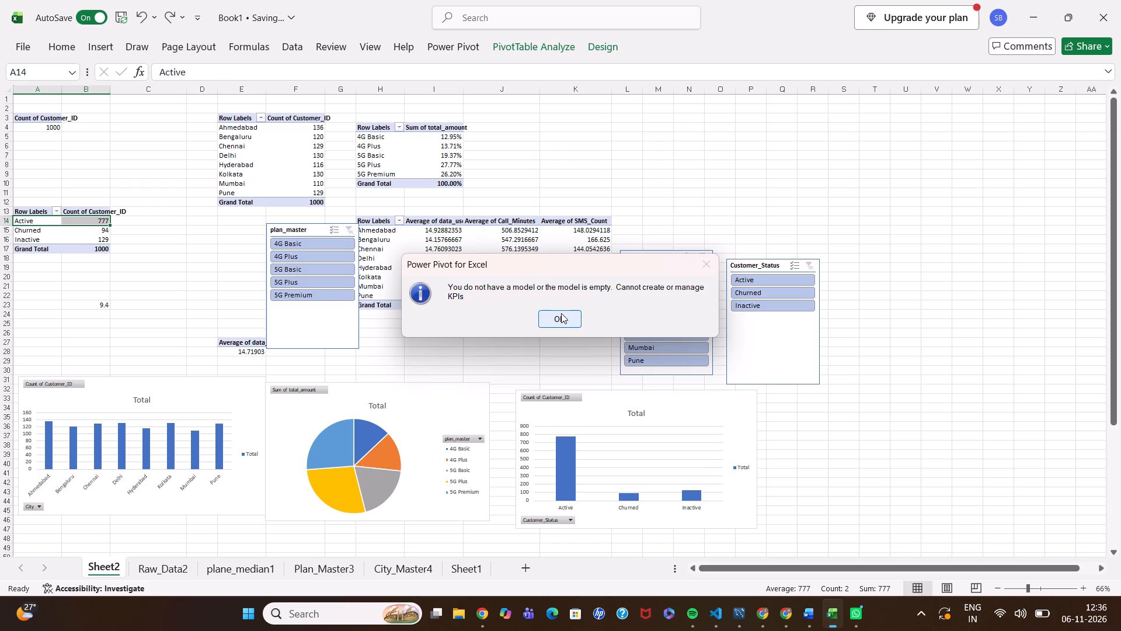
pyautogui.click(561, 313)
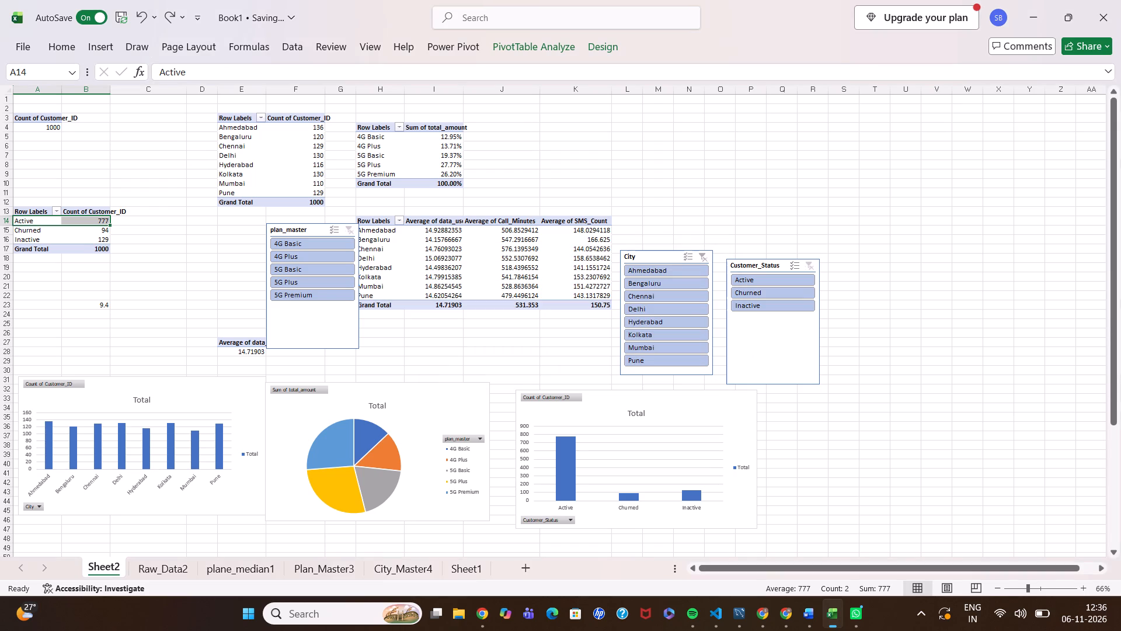
# Examine the available chart styles and colour palettes for the total_amount pie chart.
pyautogui.click(429, 396)
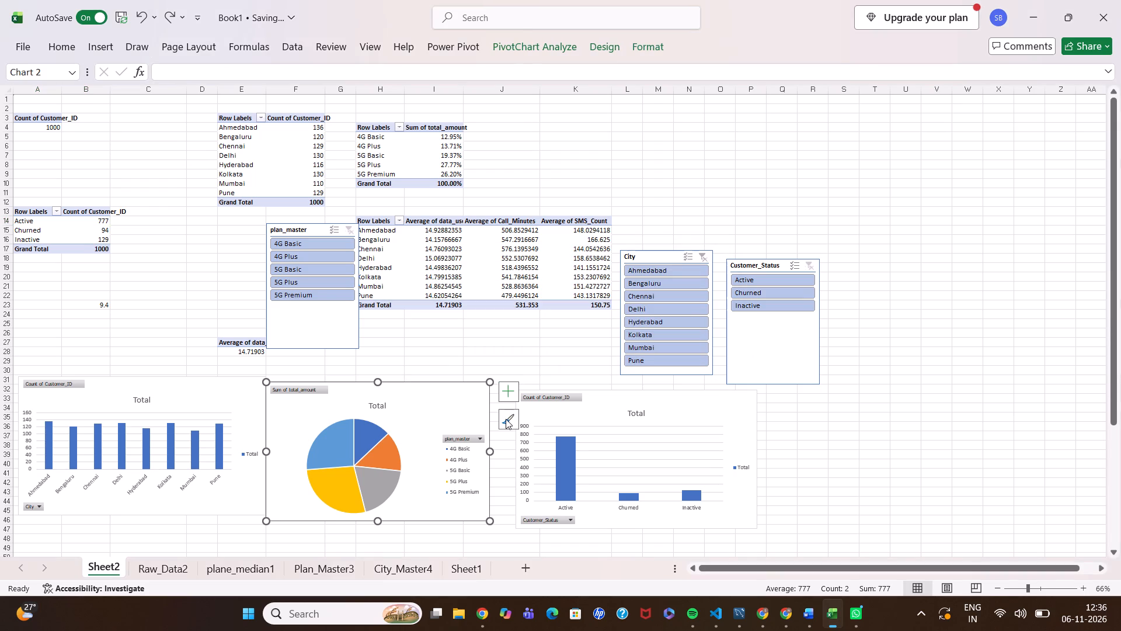
pyautogui.click(506, 419)
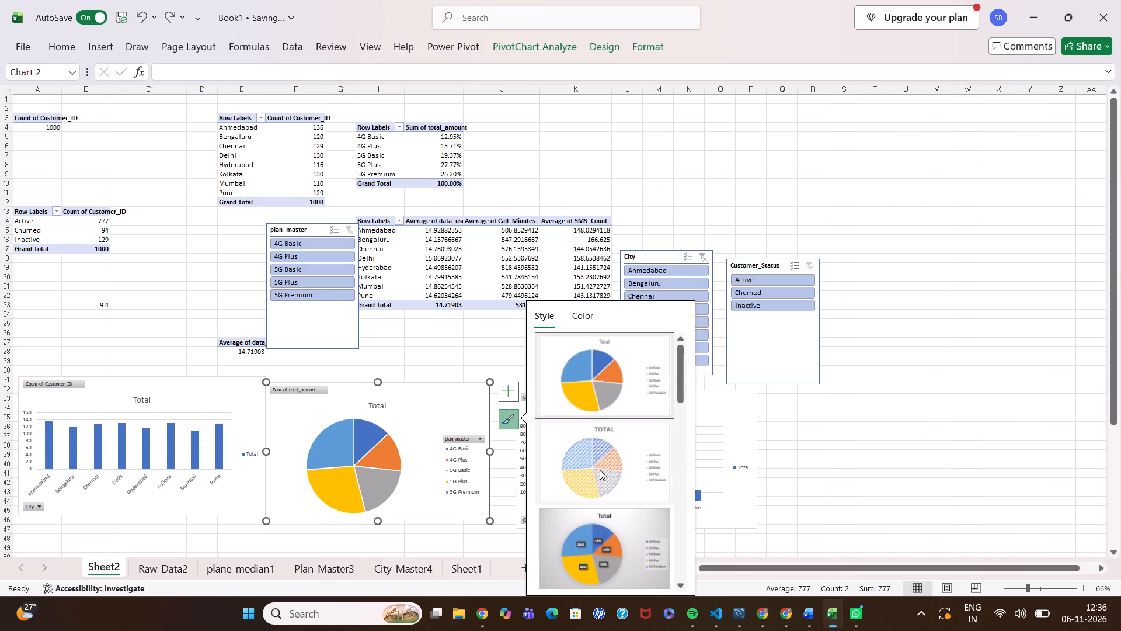
pyautogui.scroll(-4, 600, 470)
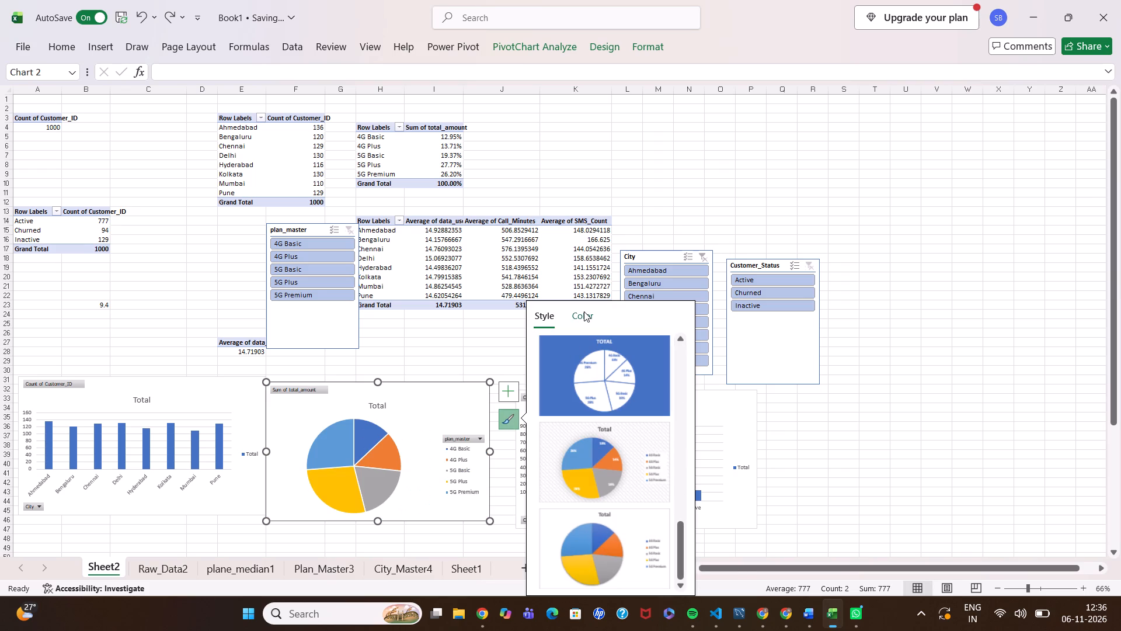
pyautogui.click(584, 311)
pyautogui.scroll(-4, 610, 507)
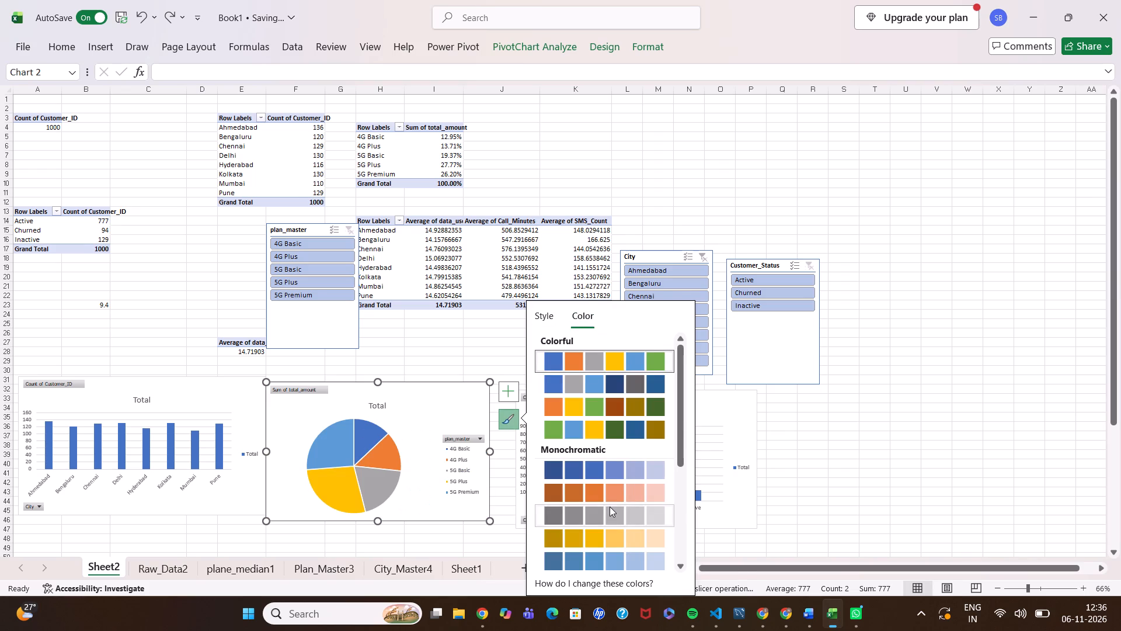
pyautogui.click(535, 311)
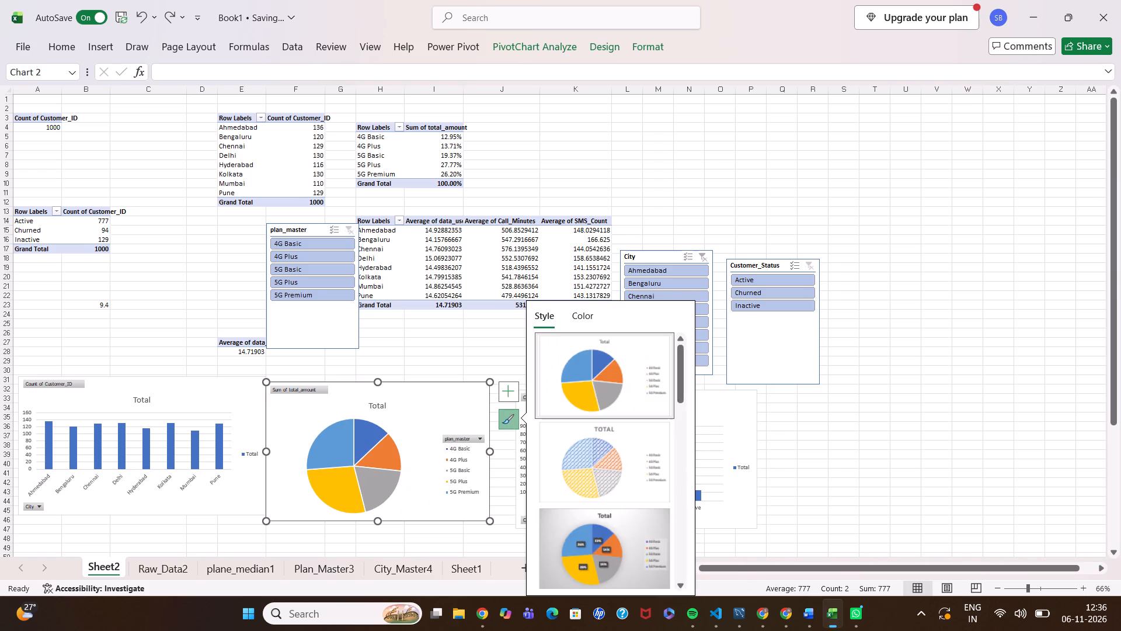
pyautogui.click(489, 334)
pyautogui.click(448, 417)
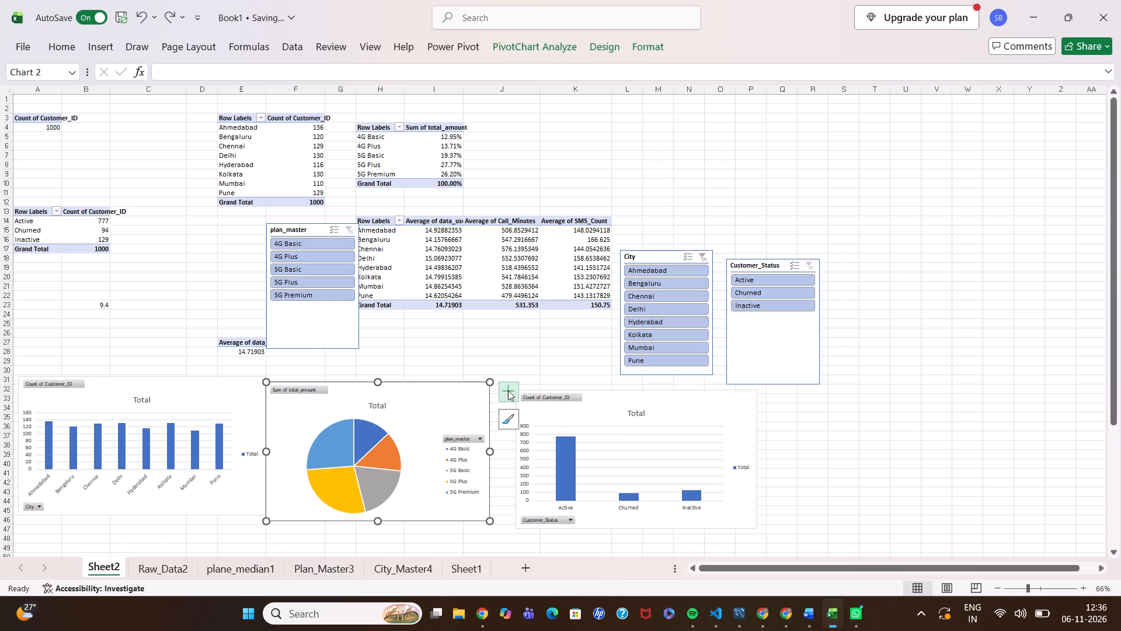
# Examine the pie chart's element options, its shortcut commands and its Format Chart Area settings.
pyautogui.click(508, 390)
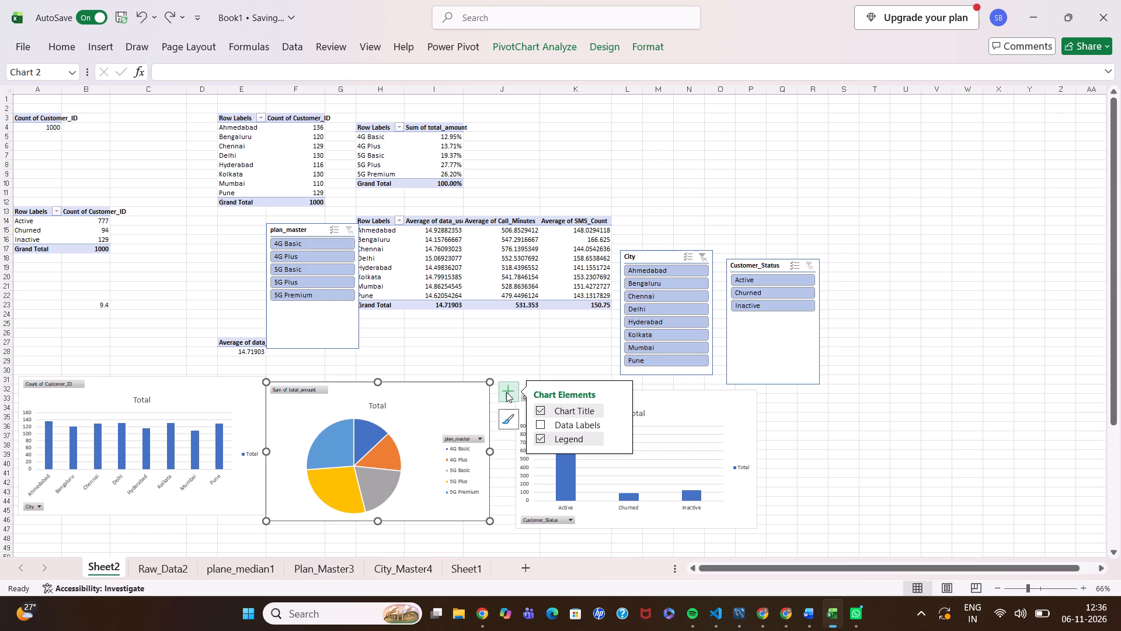
pyautogui.rightClick(433, 404)
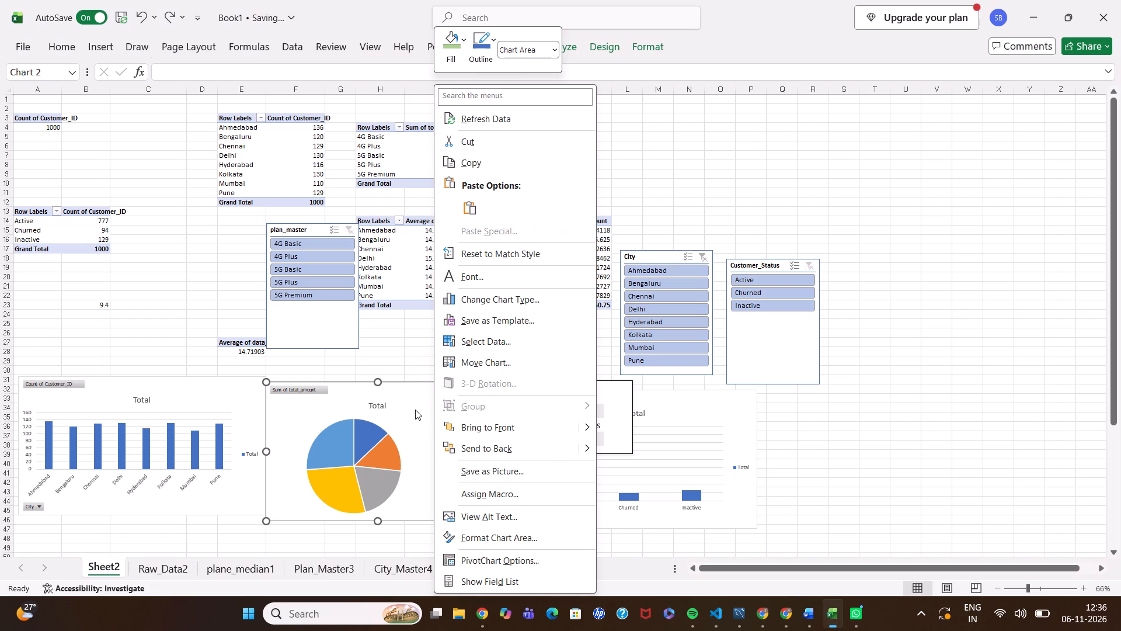
pyautogui.click(399, 413)
pyautogui.click(399, 413)
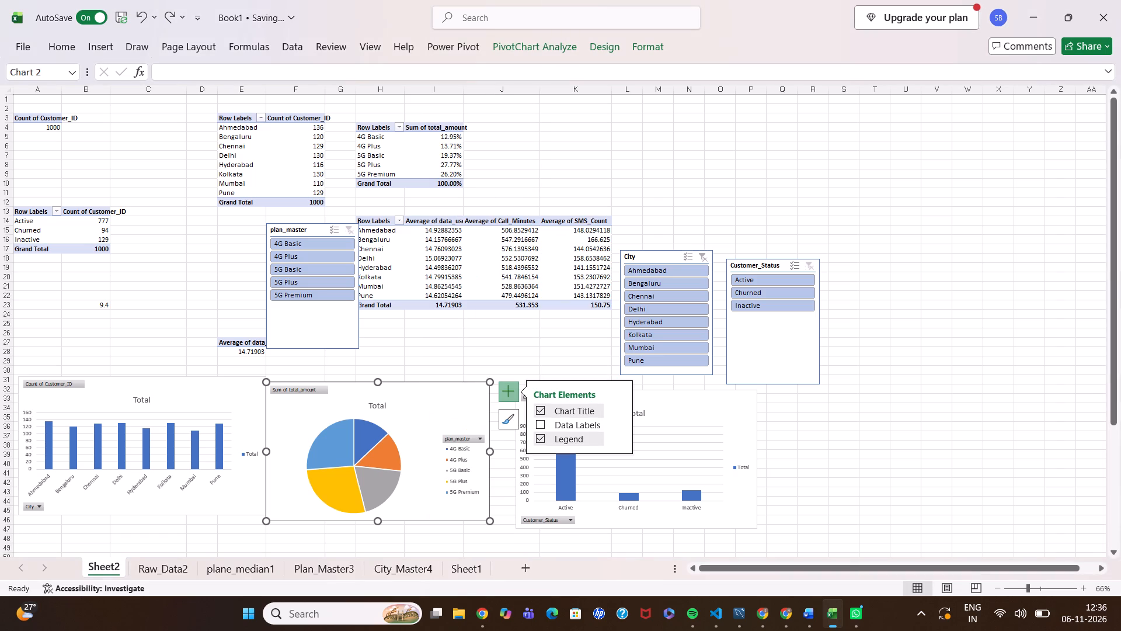
pyautogui.doubleClick(399, 413)
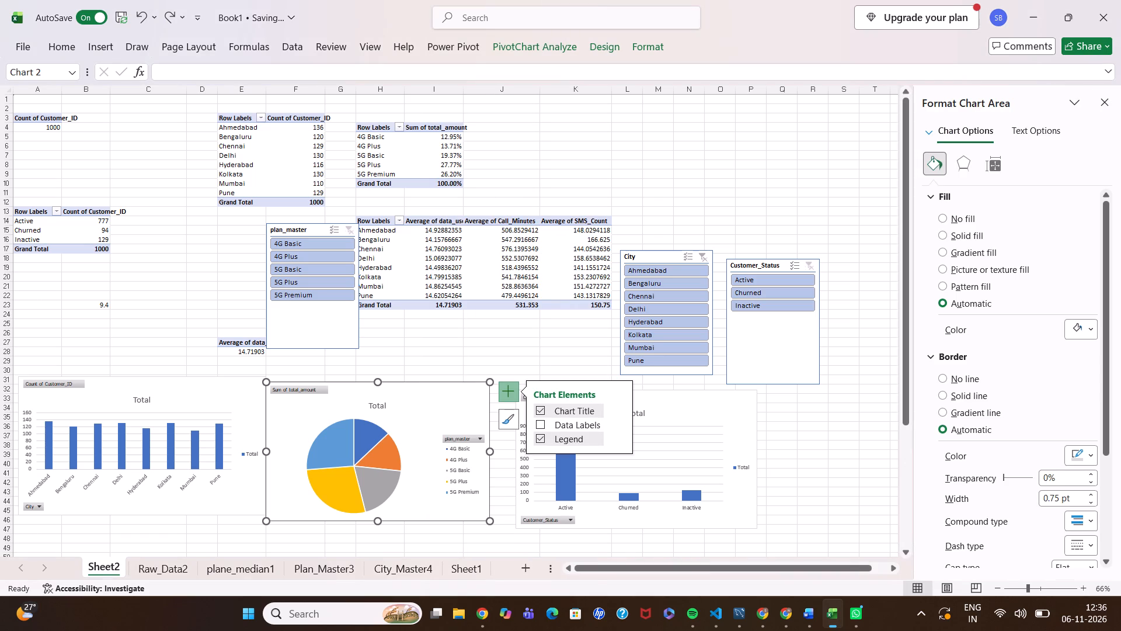
pyautogui.click(1102, 102)
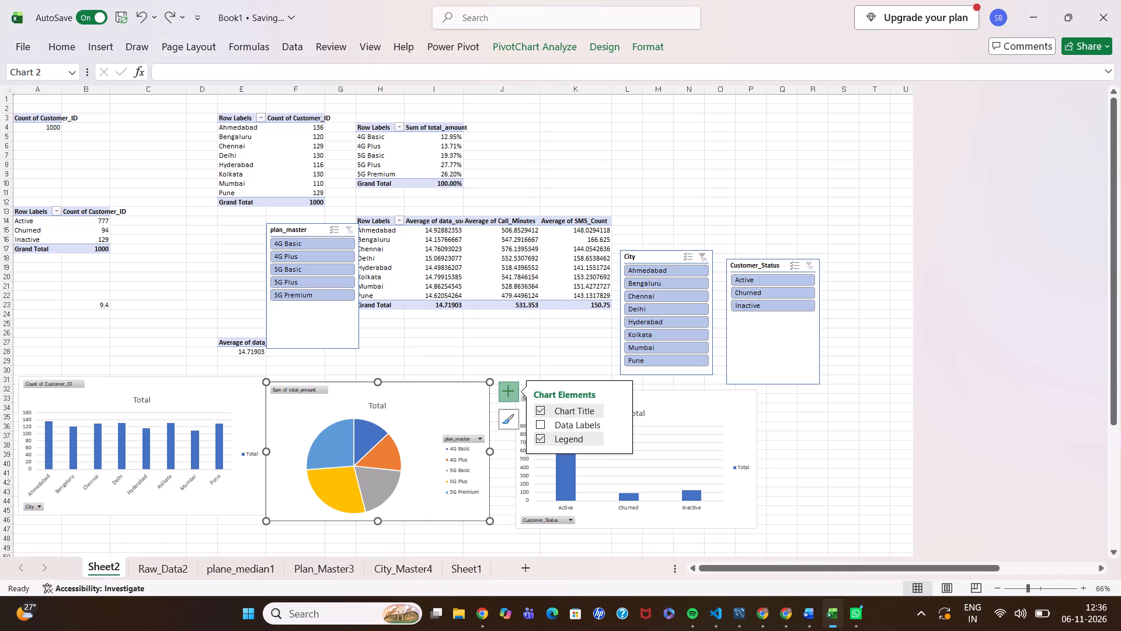
pyautogui.doubleClick(403, 412)
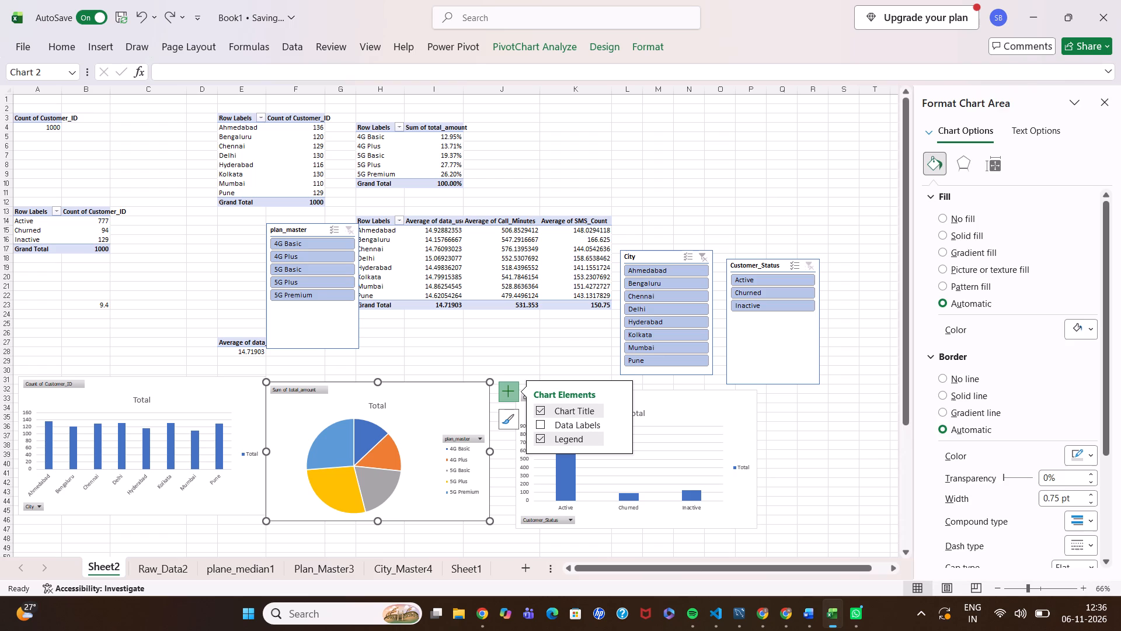
pyautogui.click(481, 287)
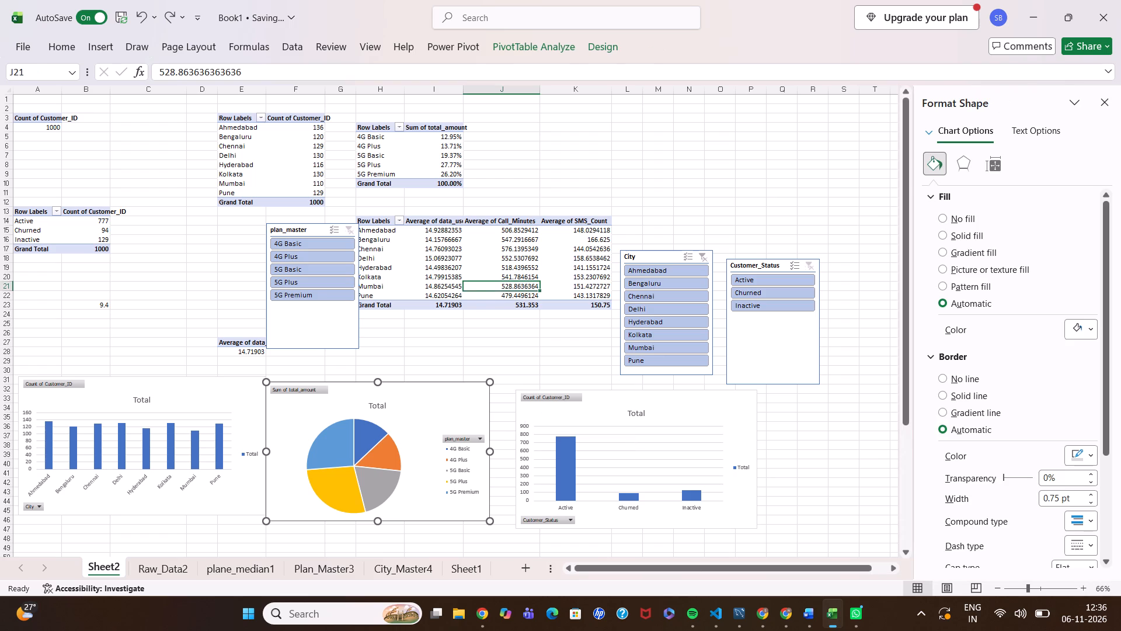
# Close the pie chart's formatting pane and return to the pivot table cells on Sheet2.
pyautogui.click(479, 259)
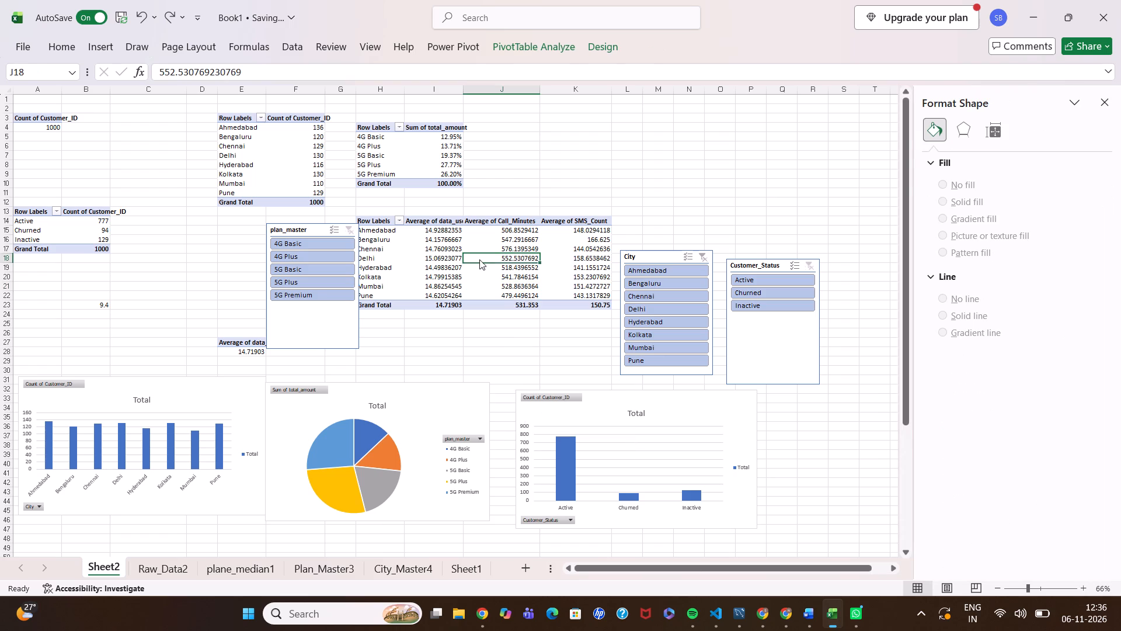
pyautogui.click(1102, 97)
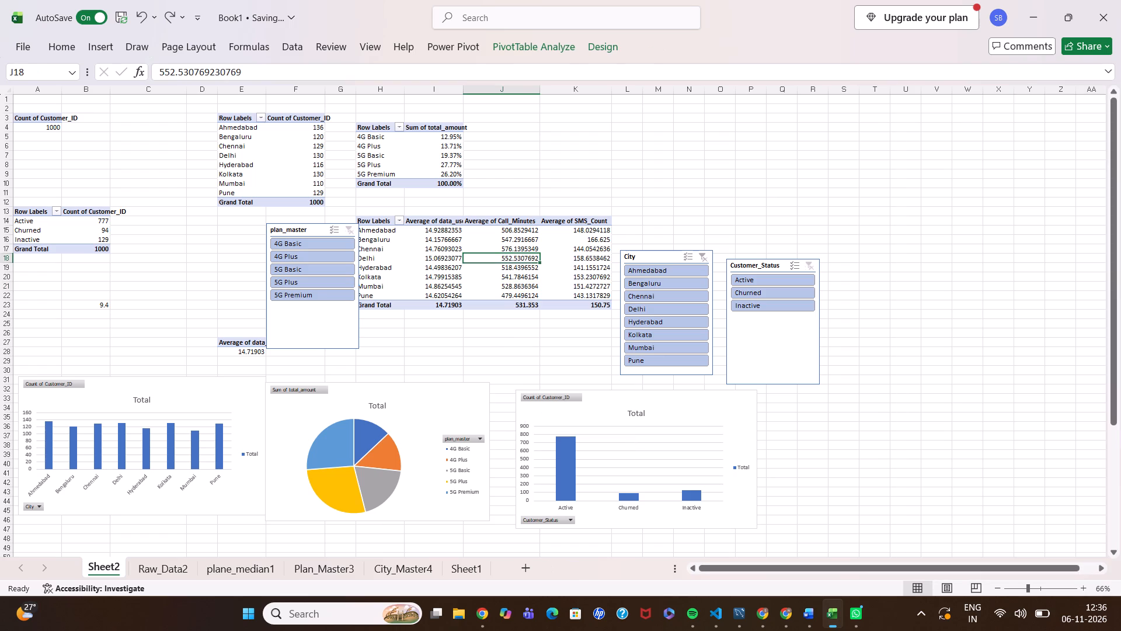
pyautogui.click(568, 252)
pyautogui.click(339, 276)
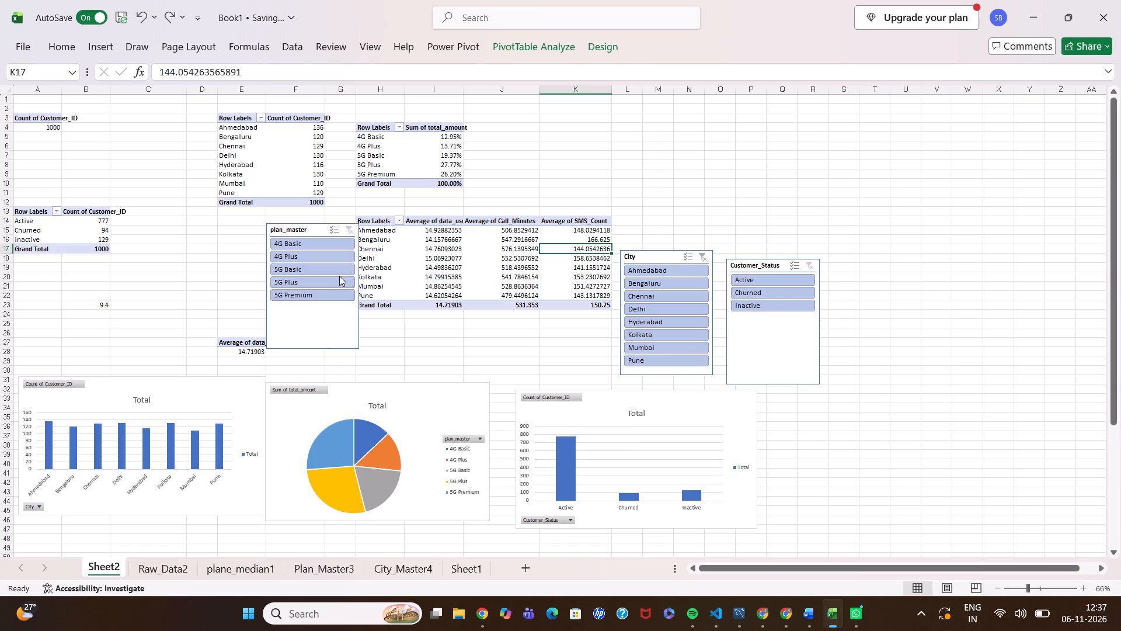
# Show the field list for the plan_master pivot table of total_amount.
pyautogui.click(392, 148)
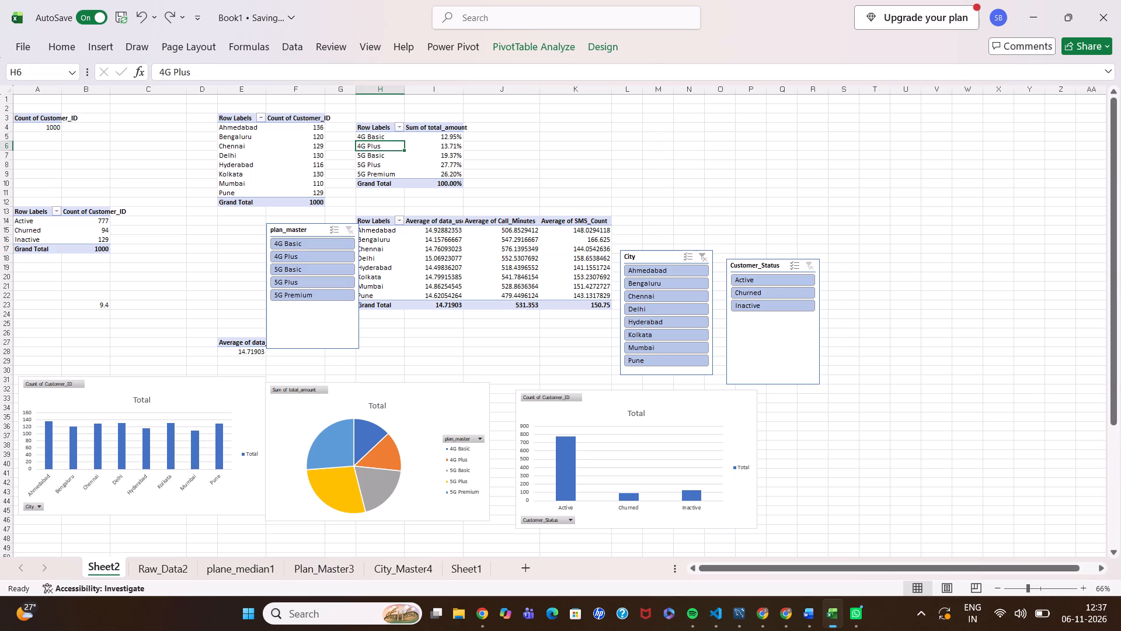
pyautogui.click(523, 47)
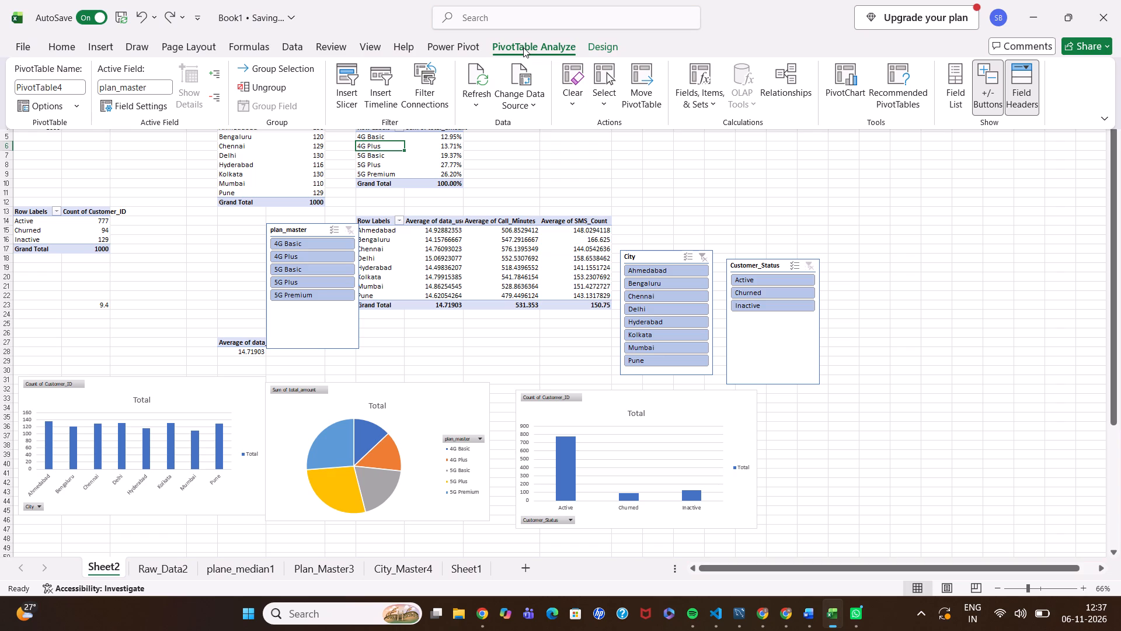
pyautogui.click(951, 96)
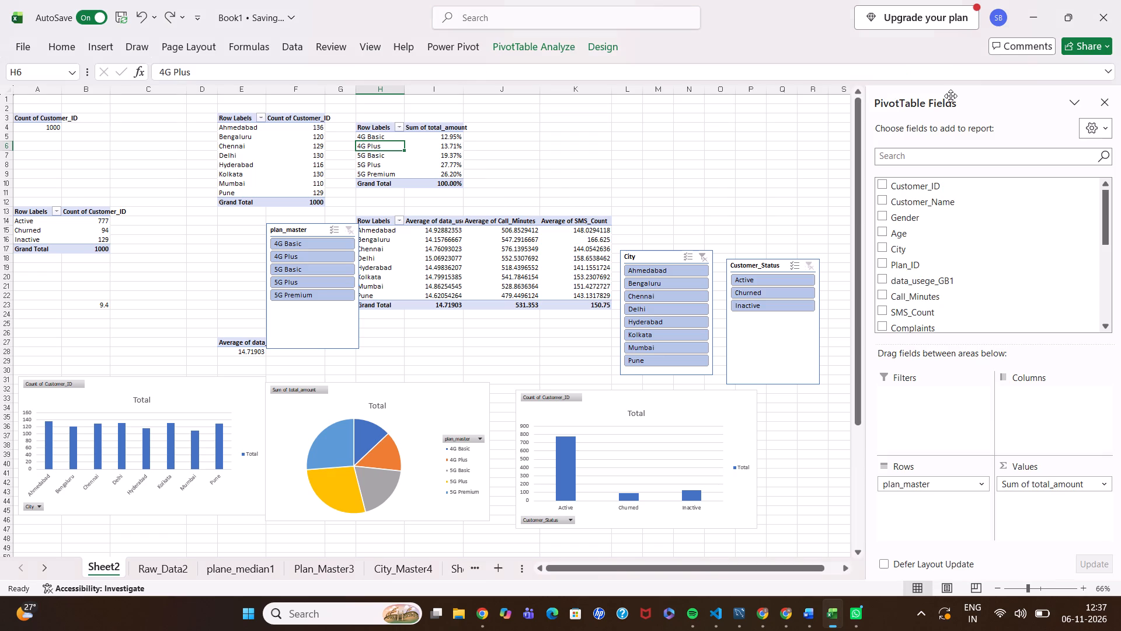
pyautogui.click(534, 41)
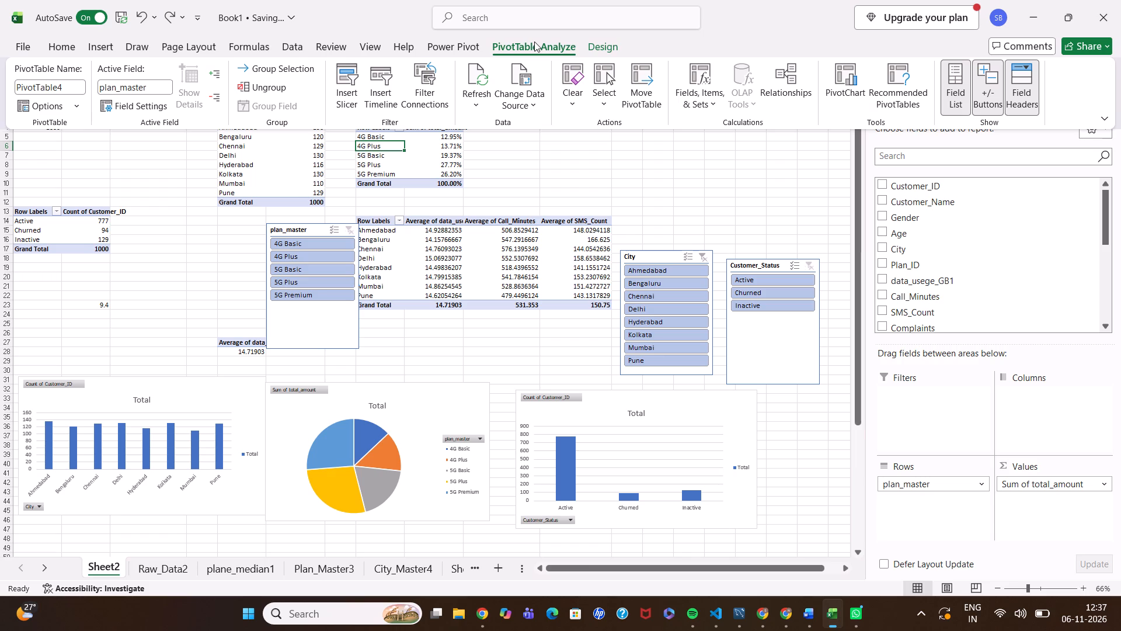
# Examine the total_amount pie chart's design options, including its colours, quick layouts and chart elements to add.
pyautogui.click(441, 410)
pyautogui.click(423, 411)
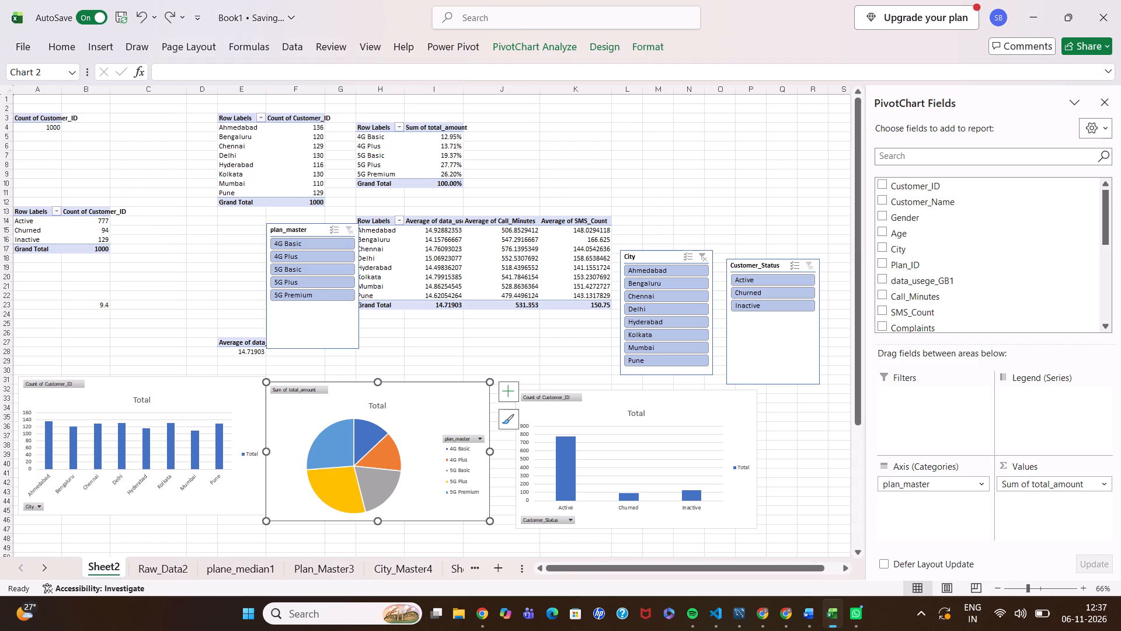
pyautogui.click(545, 39)
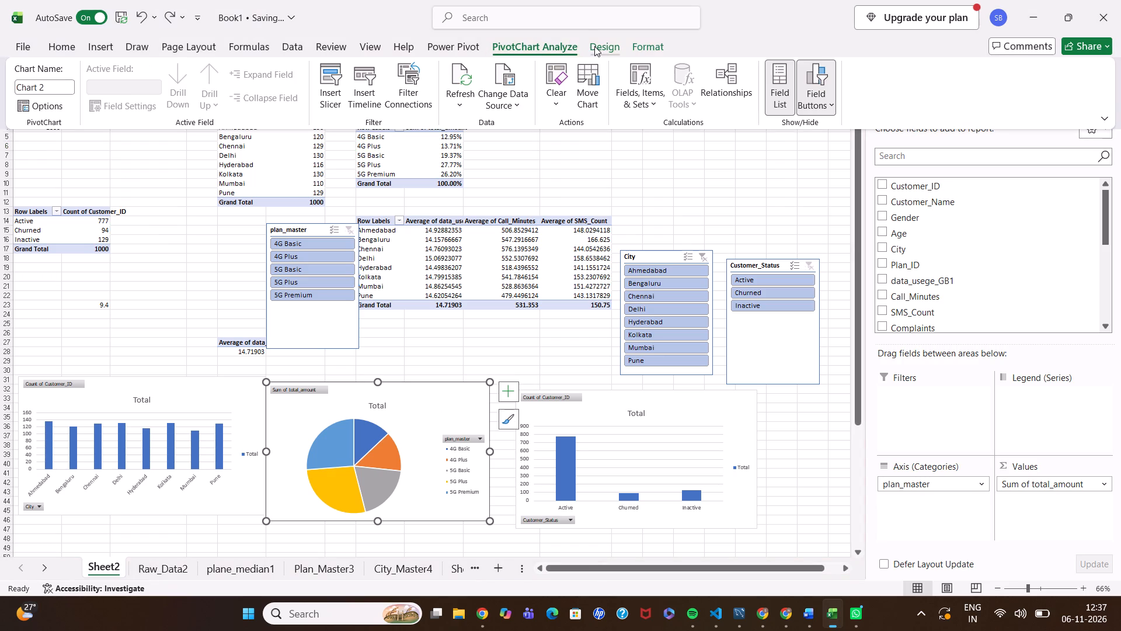
pyautogui.click(594, 46)
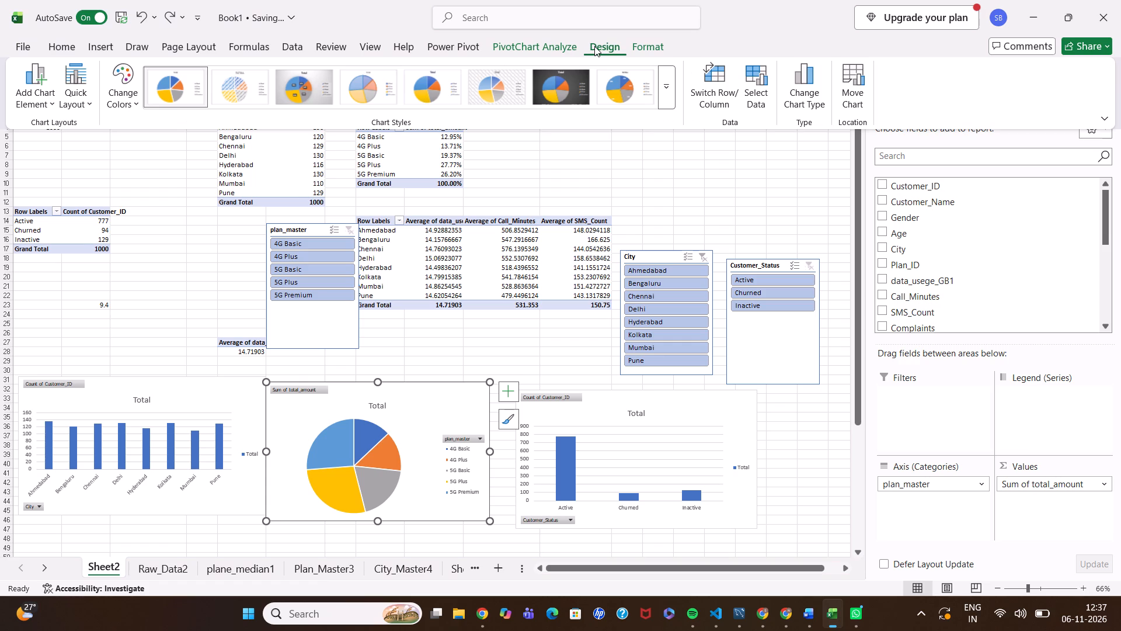
pyautogui.click(133, 100)
pyautogui.click(133, 100)
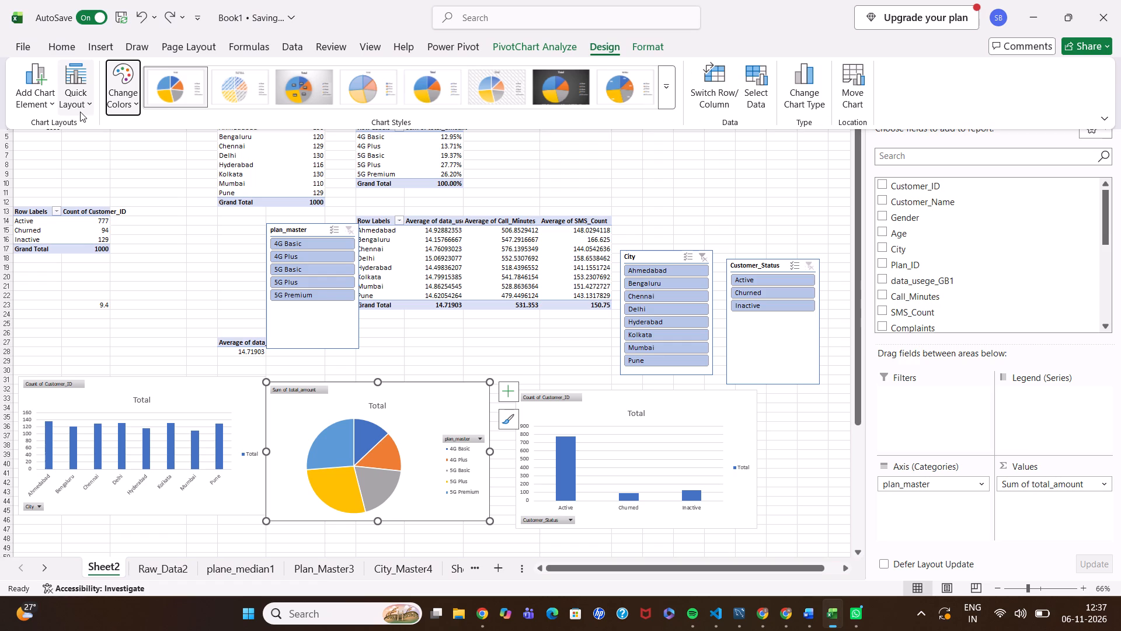
pyautogui.click(85, 107)
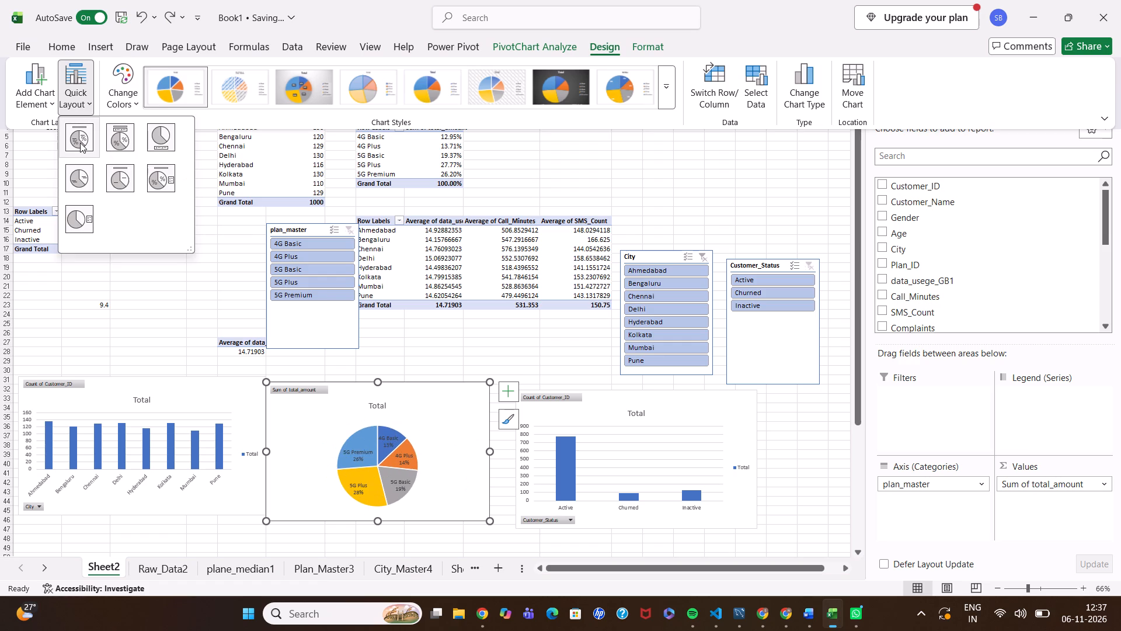
pyautogui.click(50, 102)
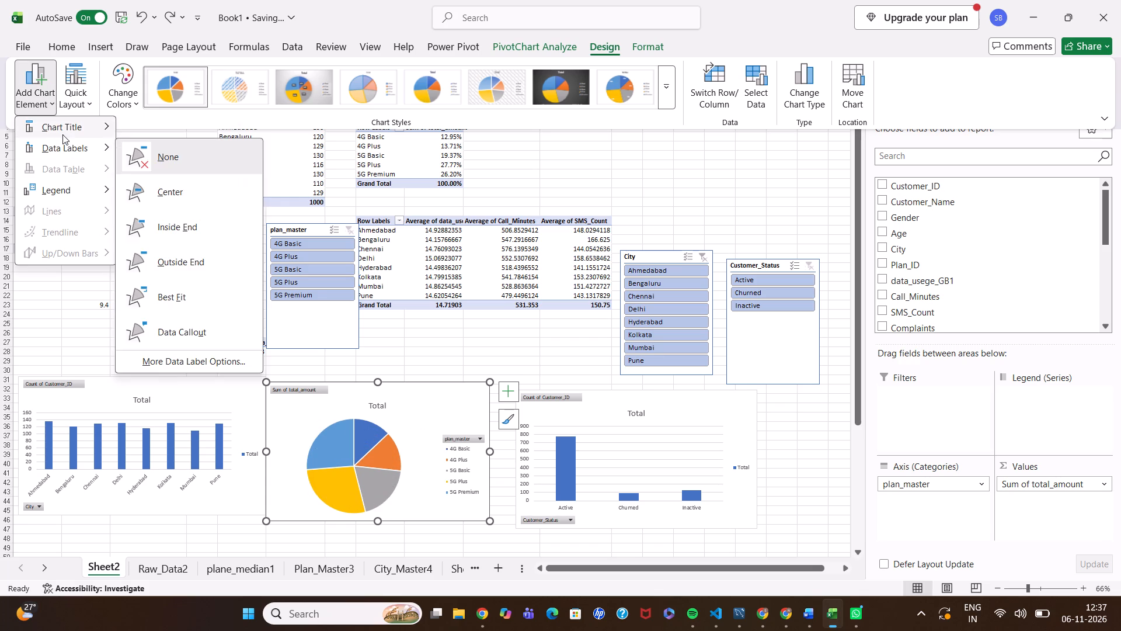
pyautogui.click(217, 386)
pyautogui.click(210, 388)
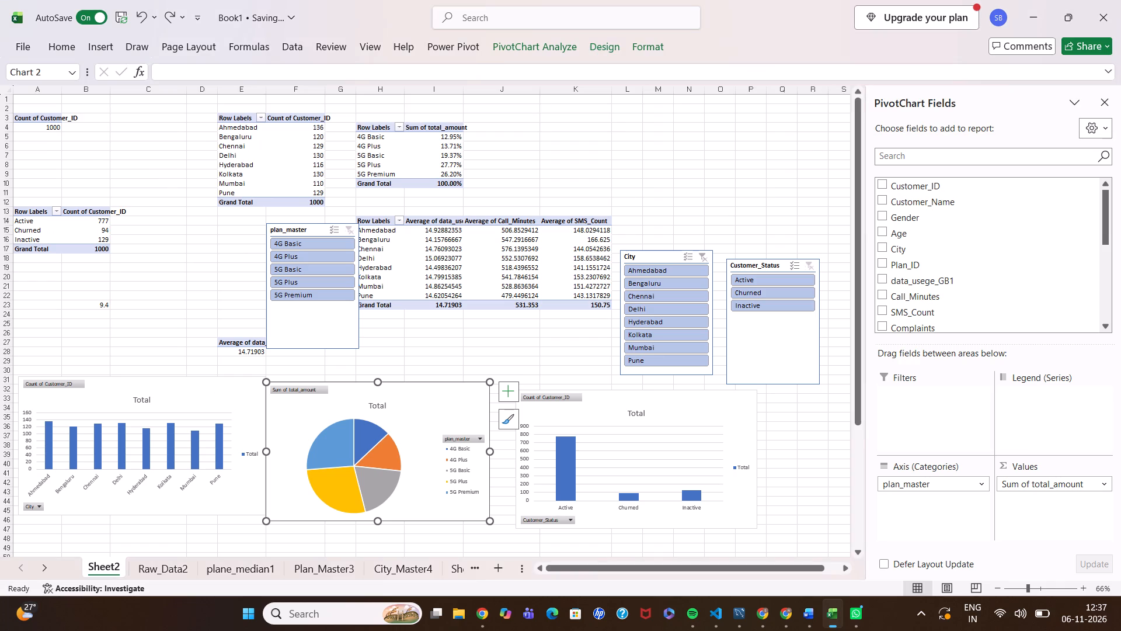
# Examine the quick layouts and shape formatting options available for the customer count by City column chart.
pyautogui.click(197, 390)
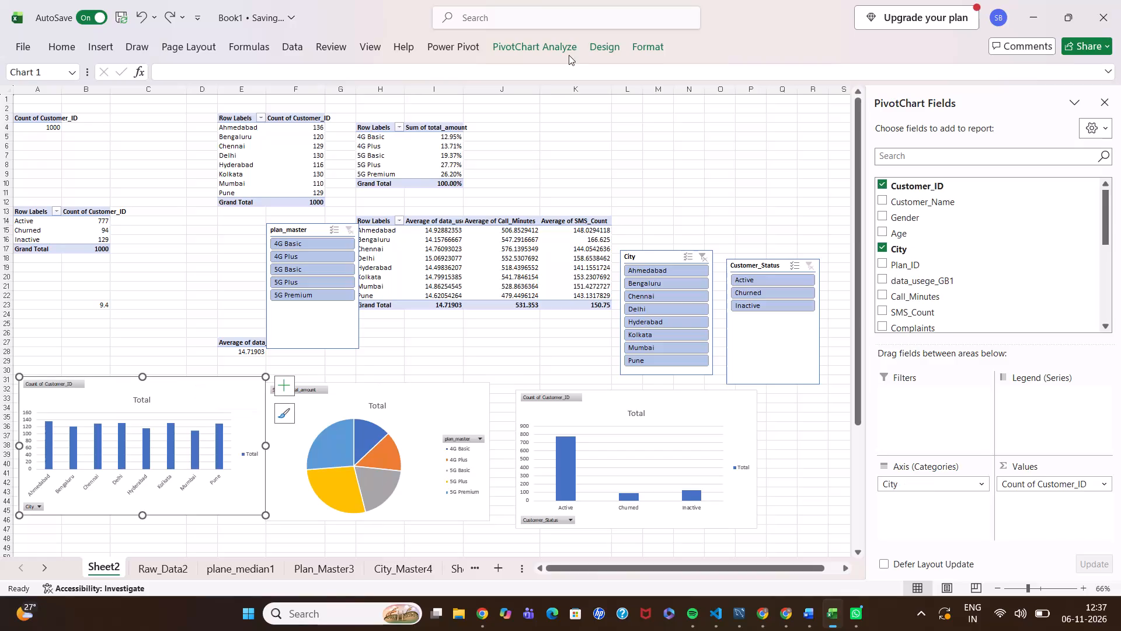
pyautogui.click(607, 41)
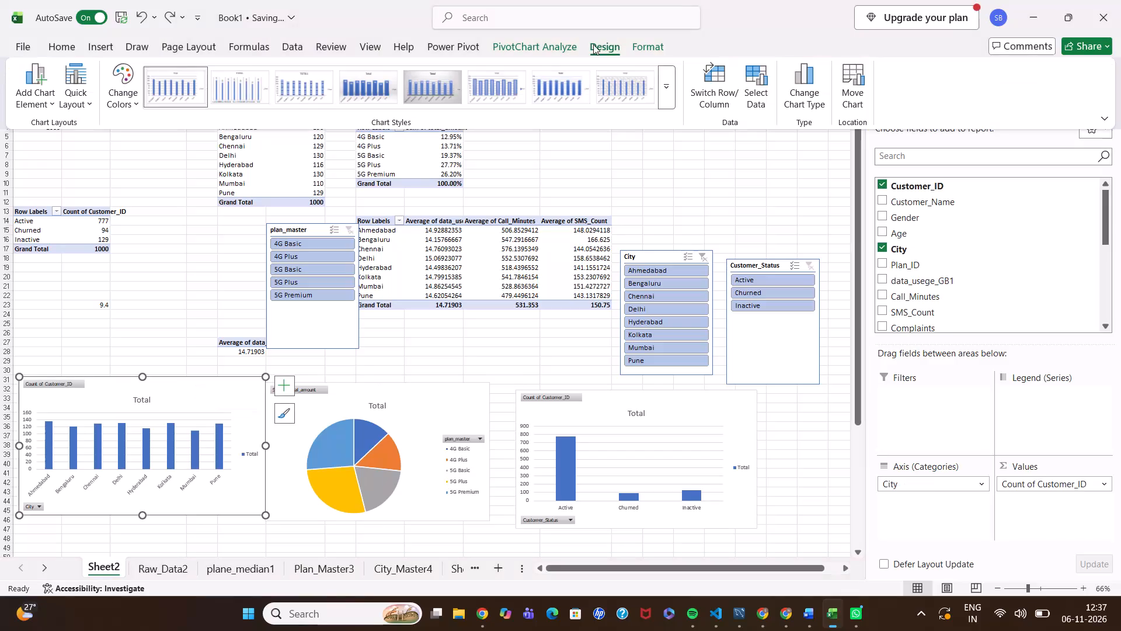
pyautogui.click(85, 101)
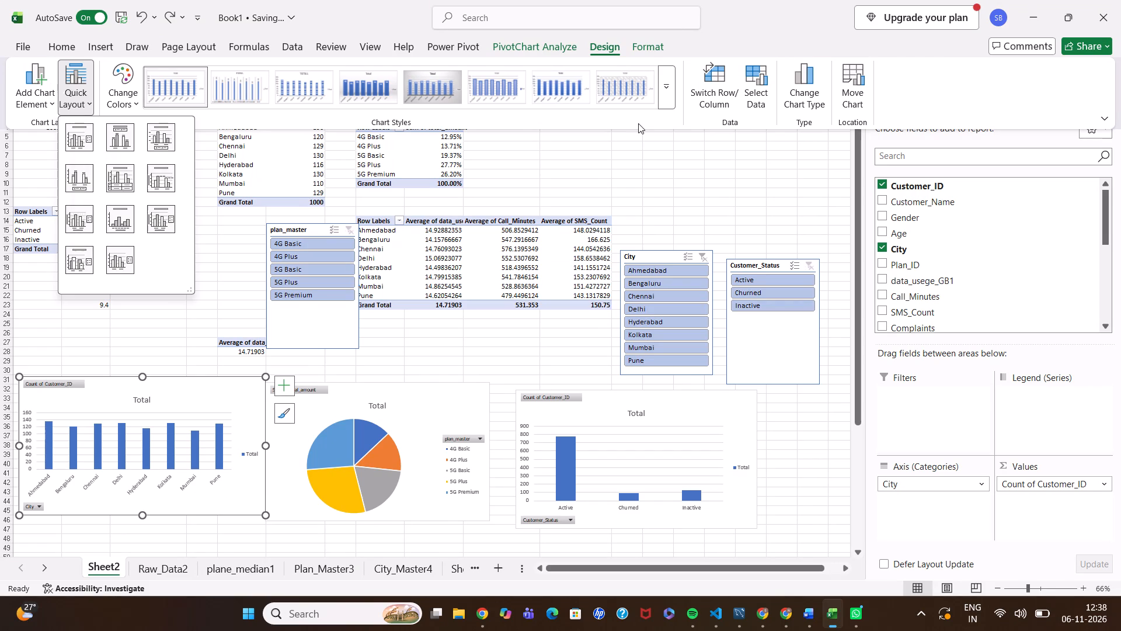
pyautogui.click(647, 50)
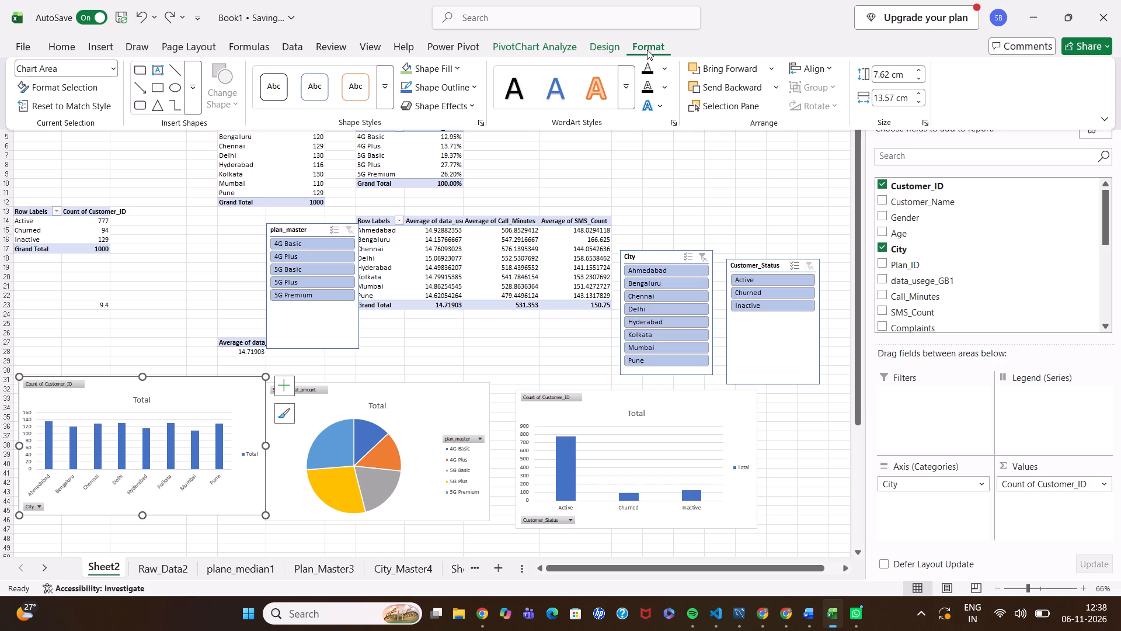
# Set the City column chart's Move Chart location as an object in Sheet2, and deselect the chart.
pyautogui.click(593, 43)
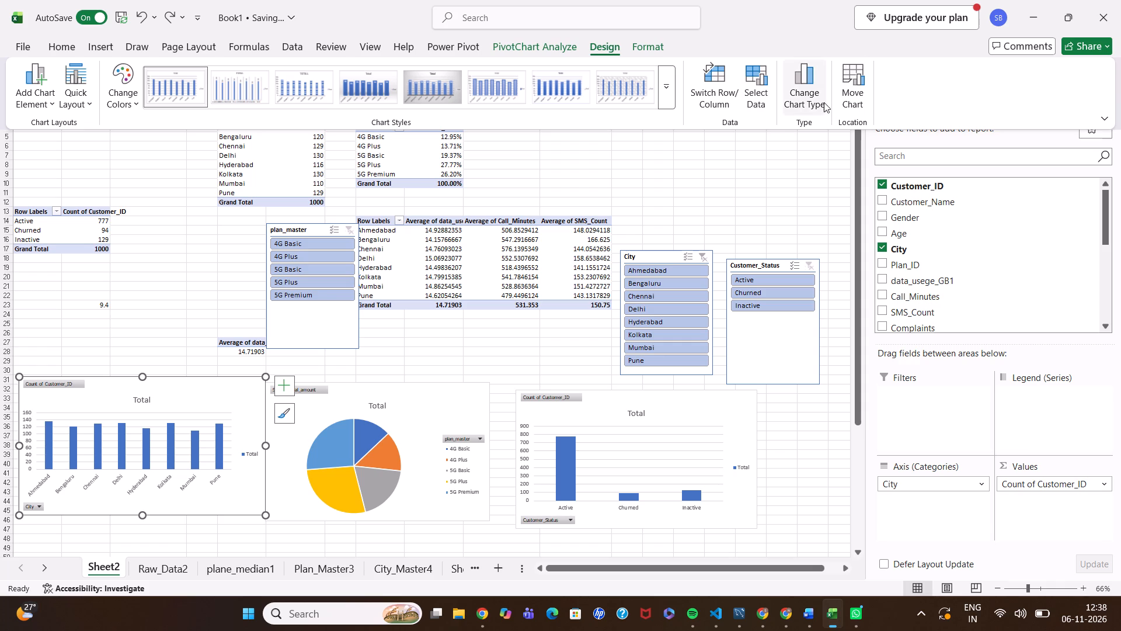
pyautogui.click(858, 98)
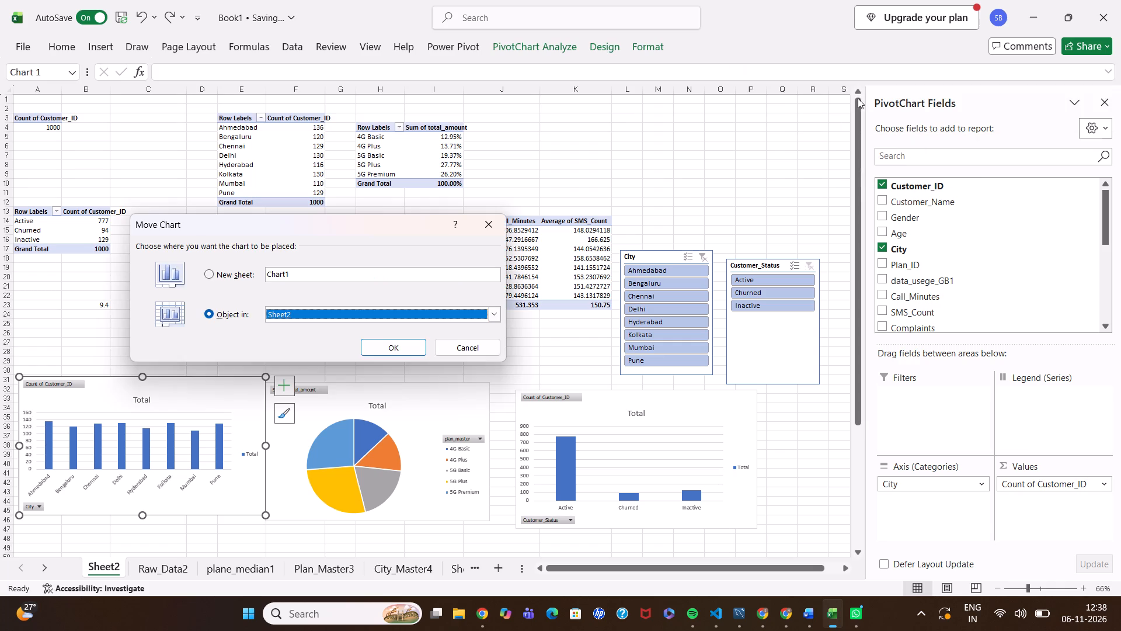
pyautogui.click(394, 348)
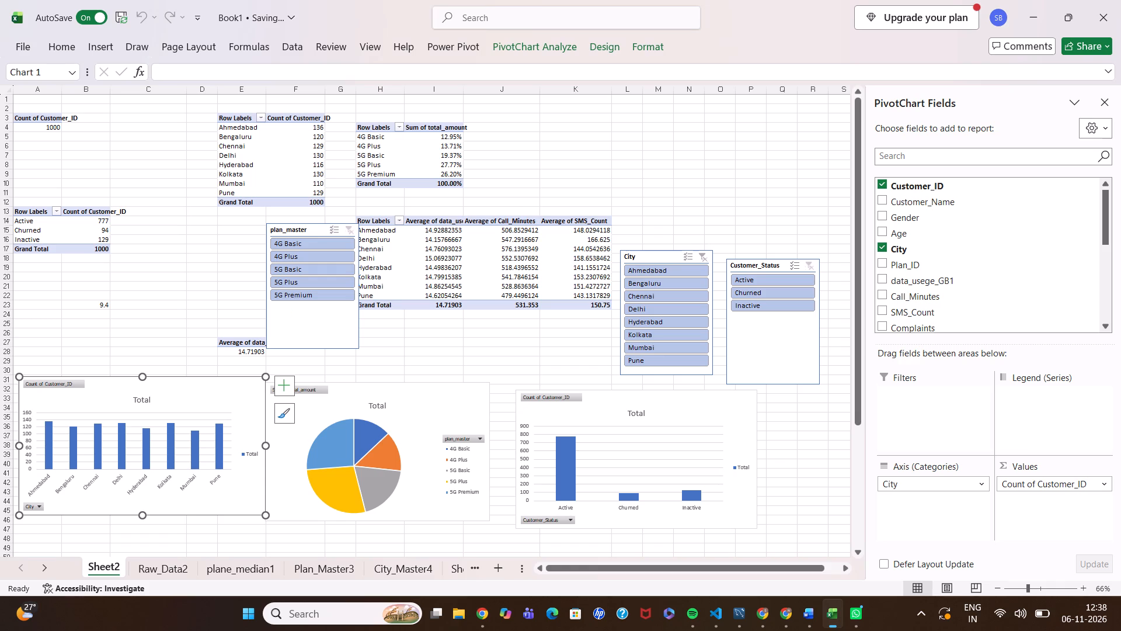
pyautogui.click(645, 210)
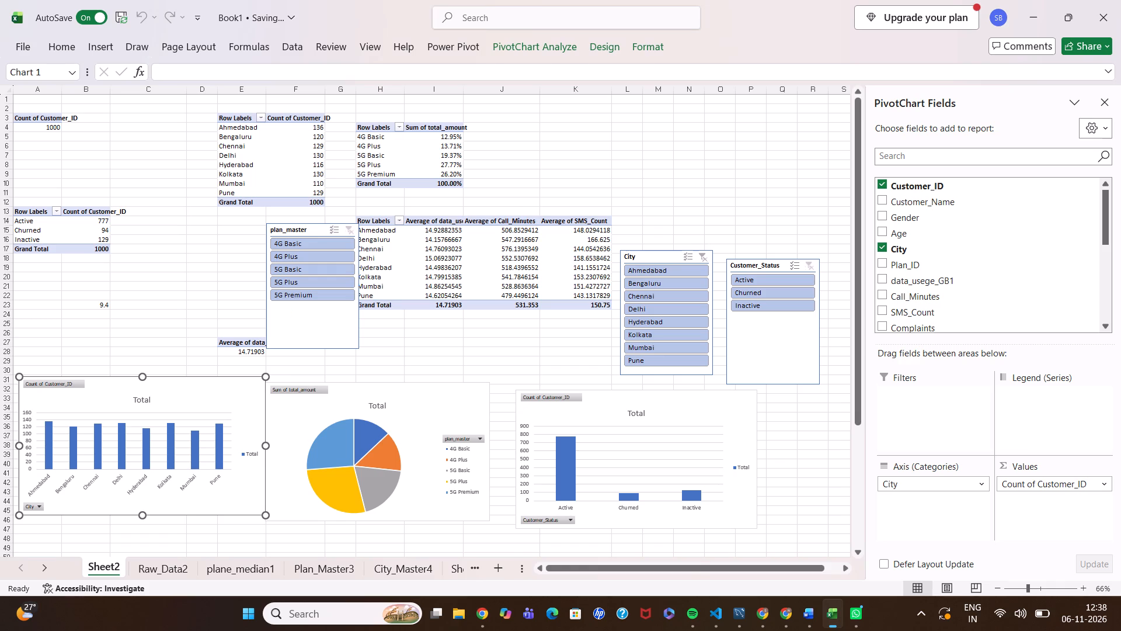
pyautogui.doubleClick(654, 207)
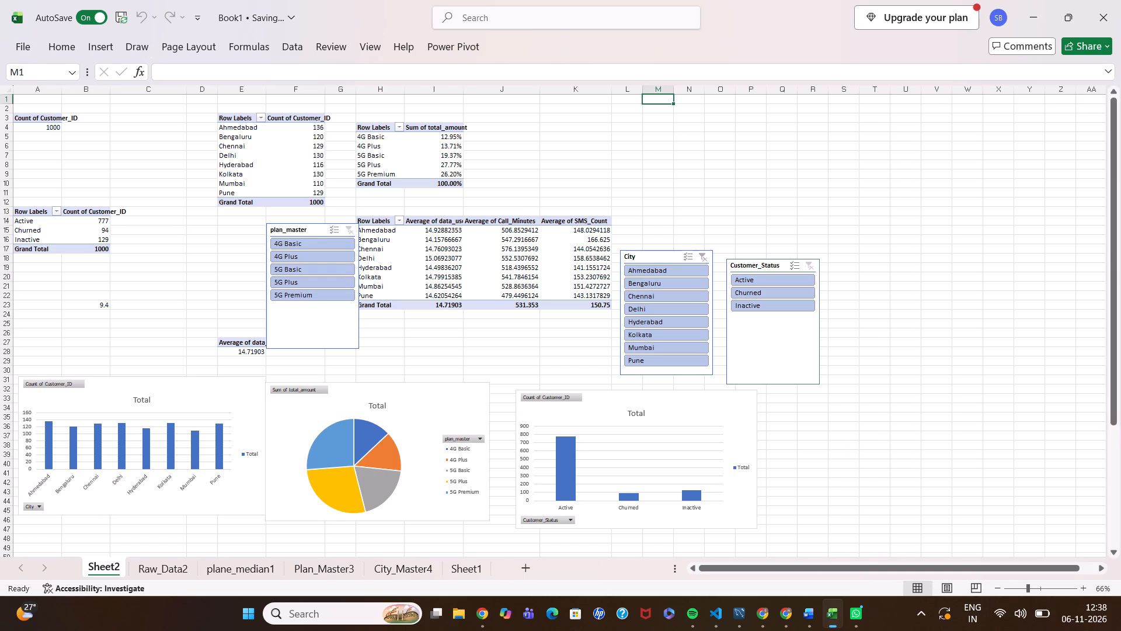
pyautogui.click(693, 165)
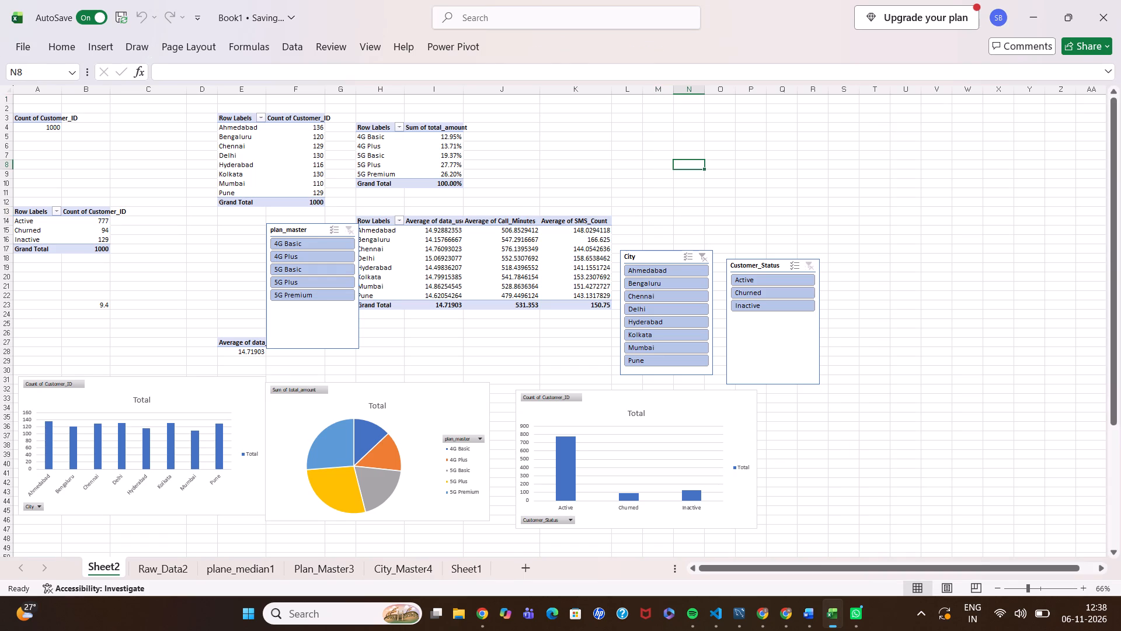